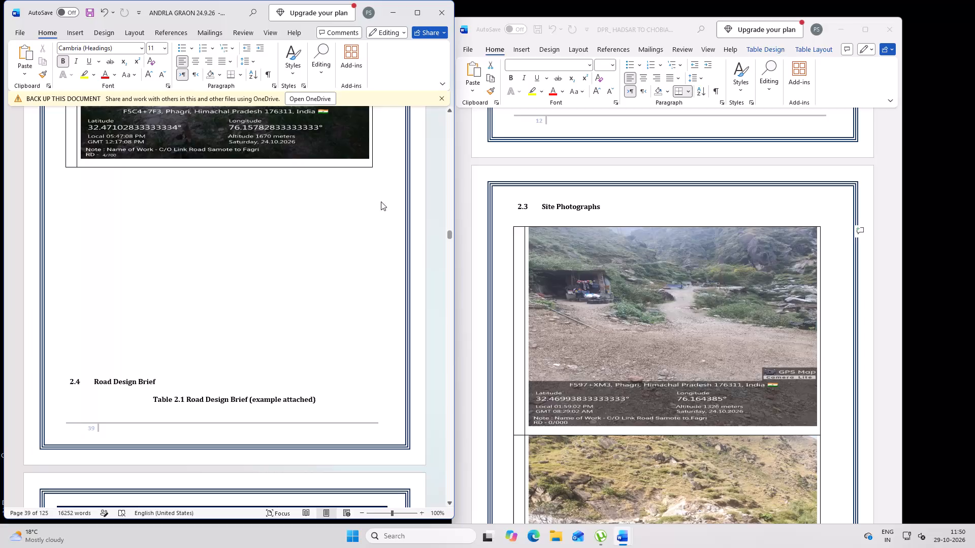
Insert blank lines above the 2.4 Road Design Brief heading to push it onto the next page.
scroll(132, 334, "down", 2)
left_click(140, 310)
key("Return")
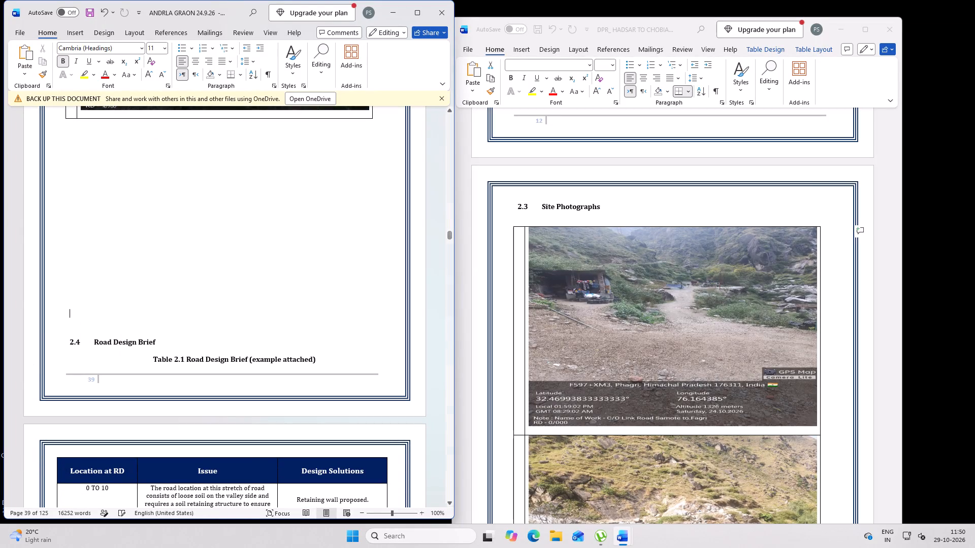
key("Return")
key("Return")
key("Return")
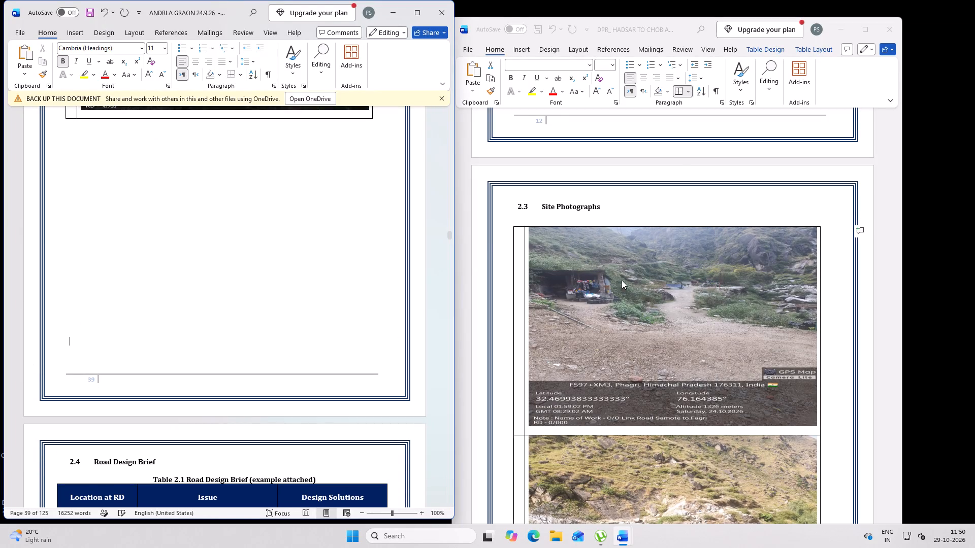
Go through the site photographs in the DPR_ HADSAR TO CHOBIA document to find section 2.4 Road Design Brief.
scroll(647, 272, "down", 8)
triple_click(895, 297)
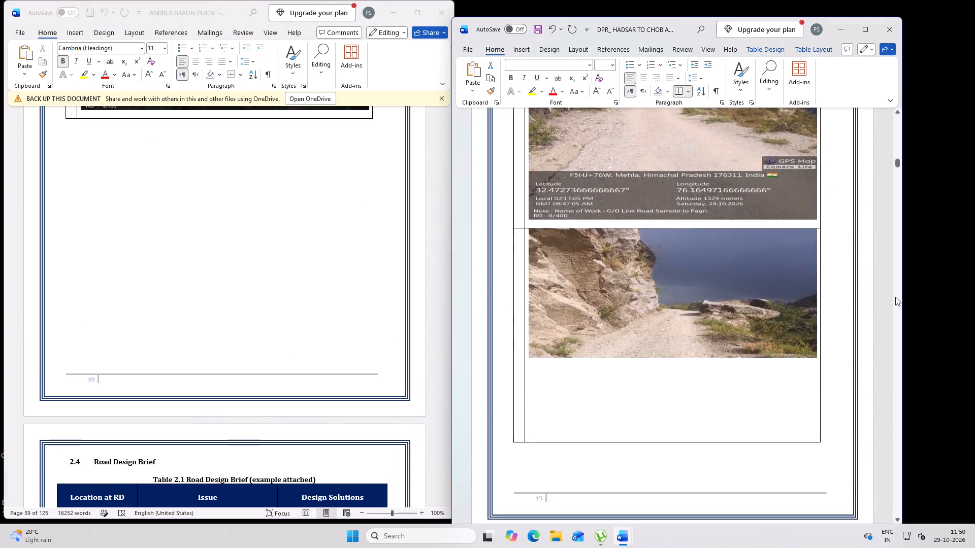
triple_click(895, 297)
triple_click(895, 297)
triple_click(895, 297)
triple_click(895, 297)
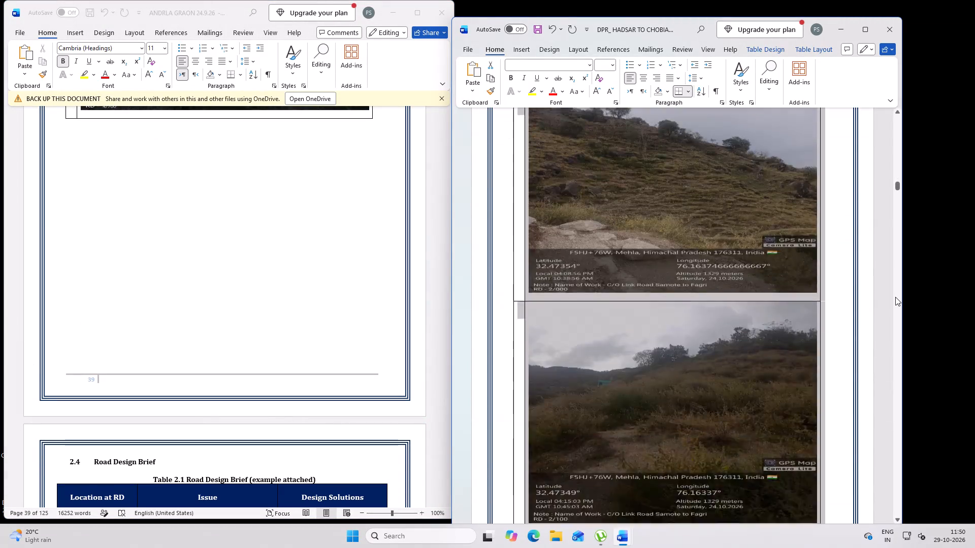
triple_click(895, 297)
triple_click(895, 297)
triple_click(895, 297)
triple_click(896, 297)
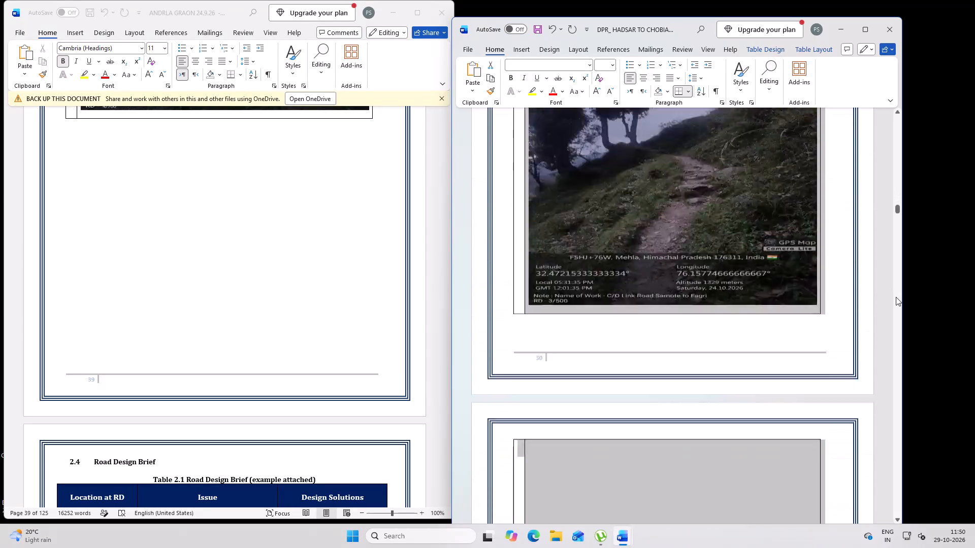
triple_click(896, 297)
triple_click(896, 297)
triple_click(896, 297)
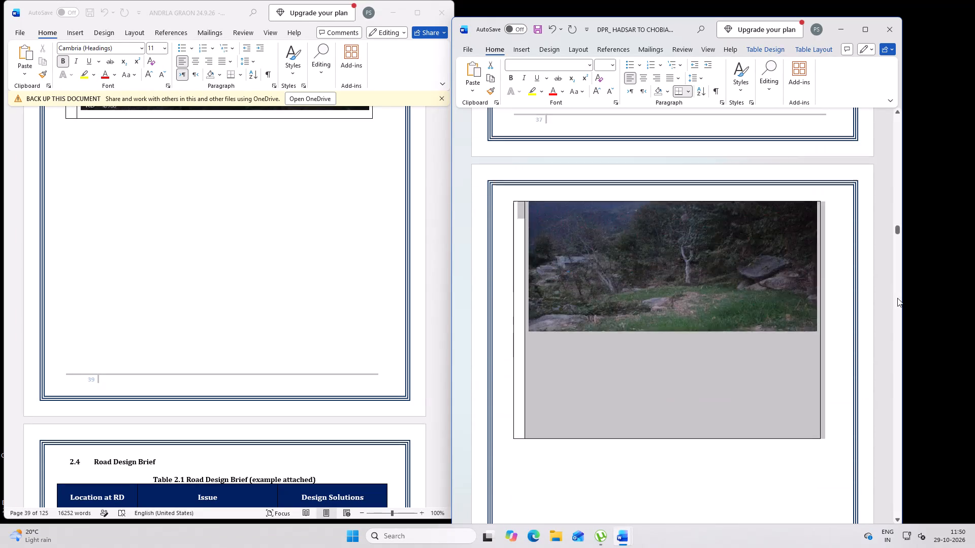
double_click(897, 298)
scroll(723, 334, "up", 20)
scroll(723, 334, "up", 1)
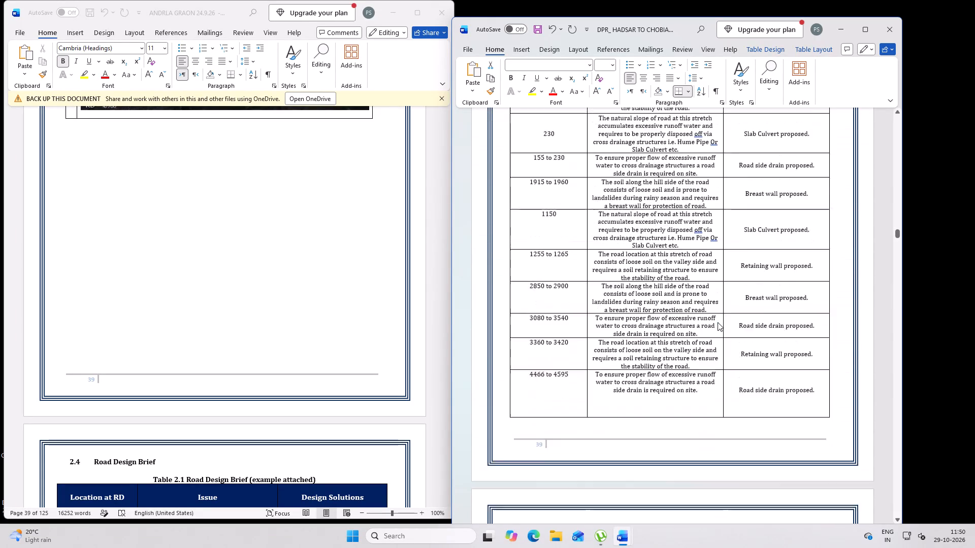
scroll(718, 320, "up", 7)
scroll(248, 383, "down", 7)
Insert a blank line between the Table 2.1 Road Design Brief caption and its table in the ANDRLA GRAON document.
left_click_drag(109, 402, 109, 396)
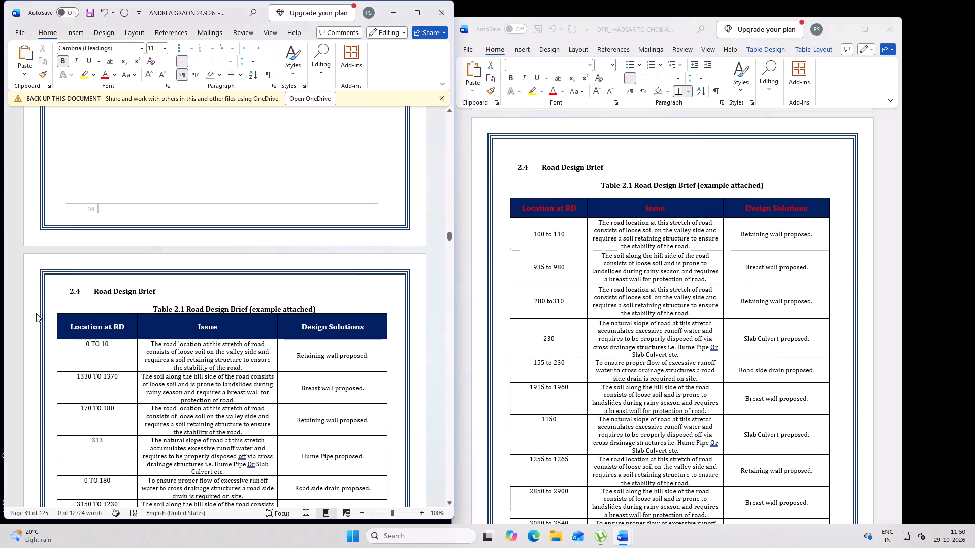
left_click(65, 322)
left_click(57, 314)
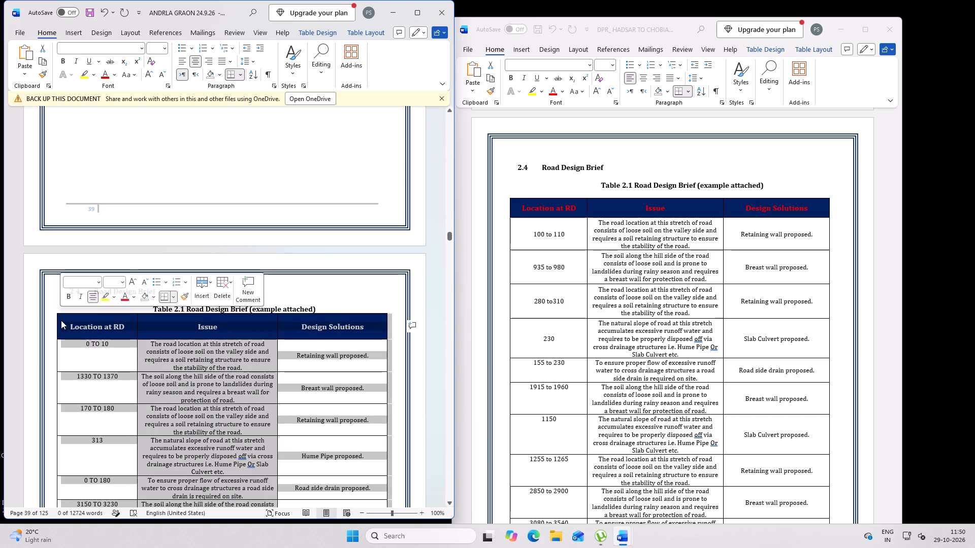
key("Escape")
key("Escape")
key("Escape")
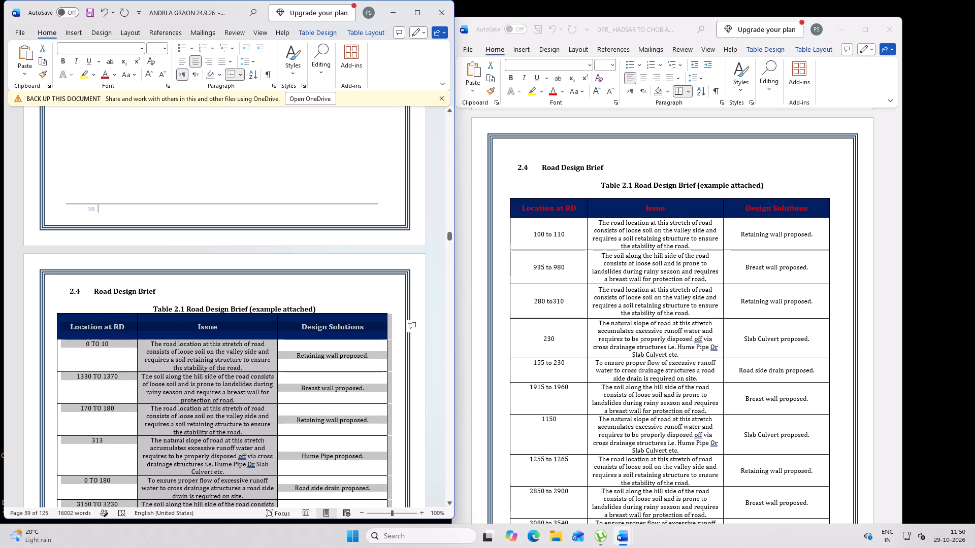
left_click(339, 304)
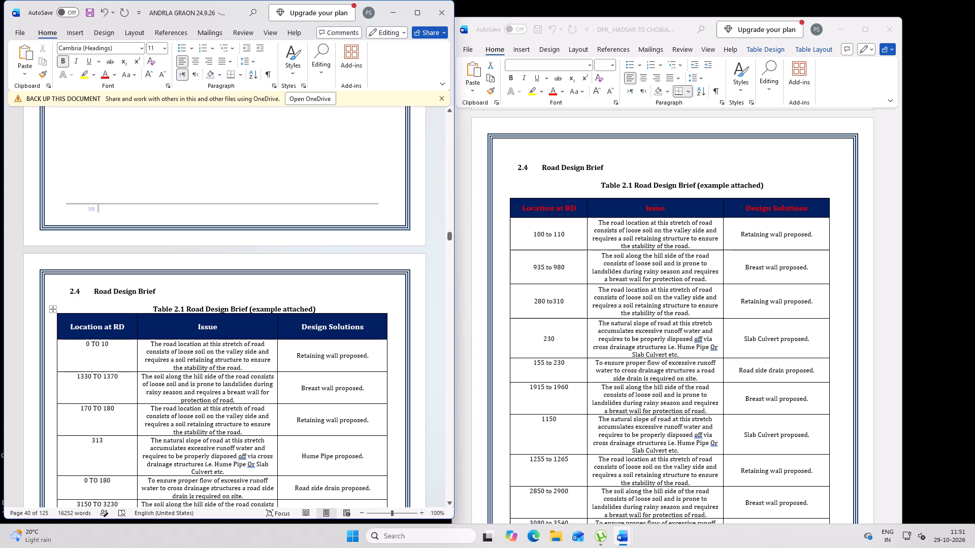
left_click(330, 311)
key("Return")
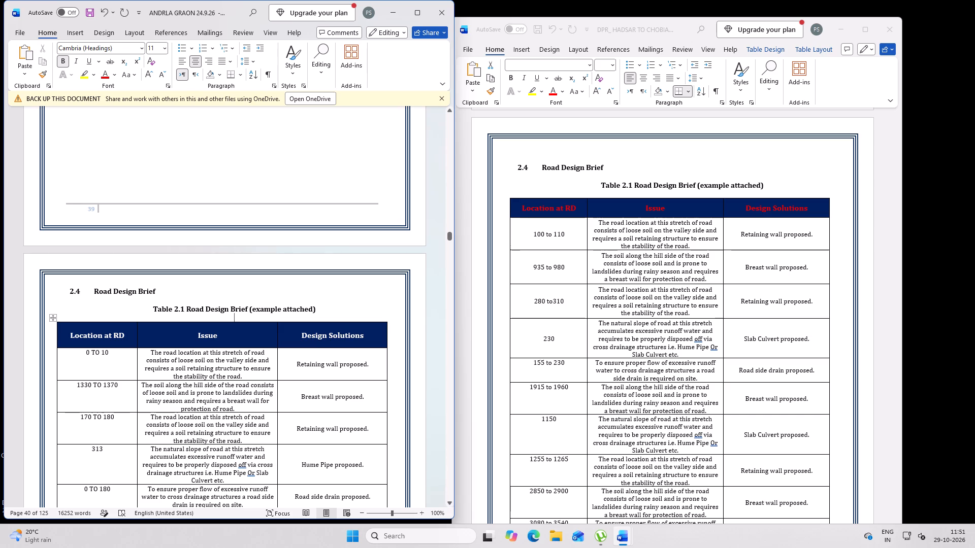
Delete the old Road Design Brief table under the Table 2.1 caption.
left_click(52, 319)
right_click(52, 319)
left_click(79, 192)
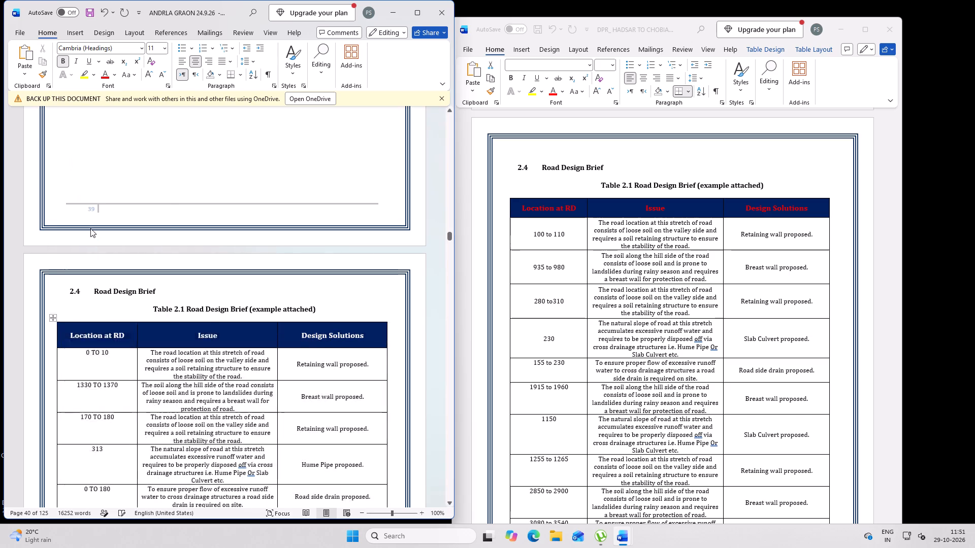
Copy the Table 2.1 Road Design Brief table from the HADSAR TO CHOBIA document and paste it under the matching ANDRLA GRAON caption.
left_click(564, 233)
left_click(520, 206)
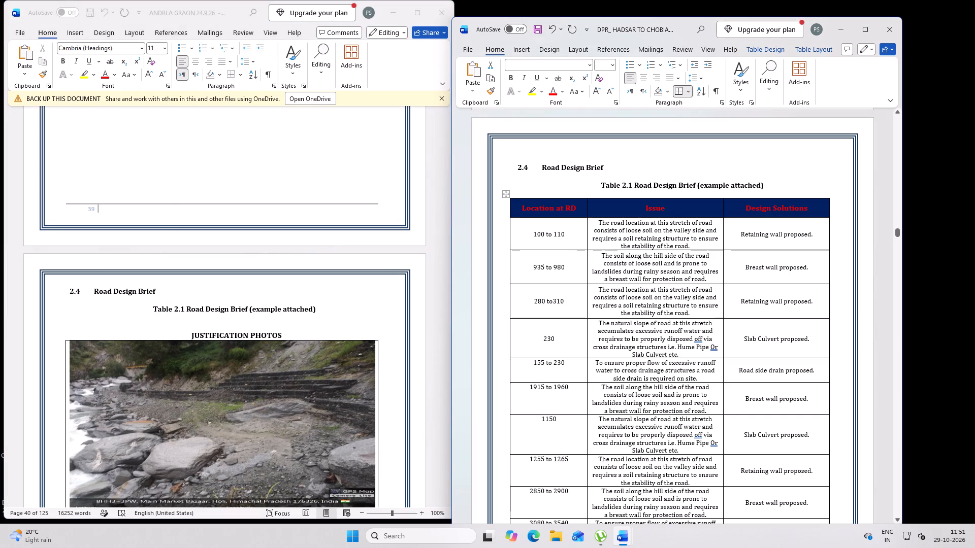
left_click(506, 194)
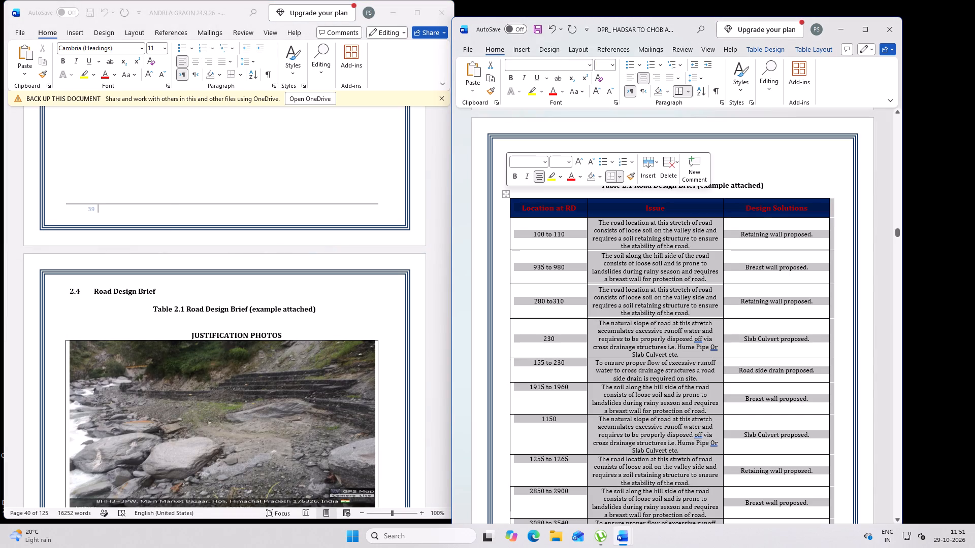
key("ctrl+c")
left_click(106, 325)
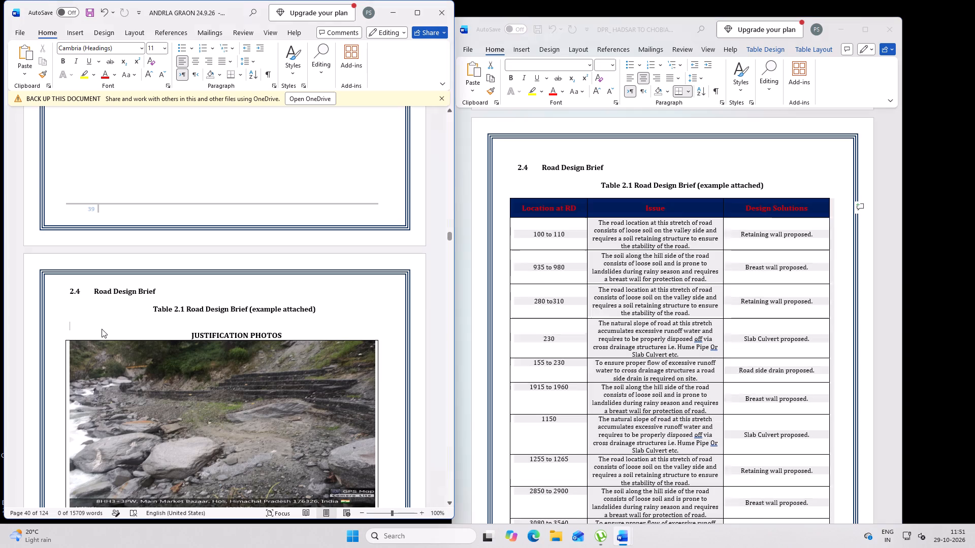
key("ctrl+v")
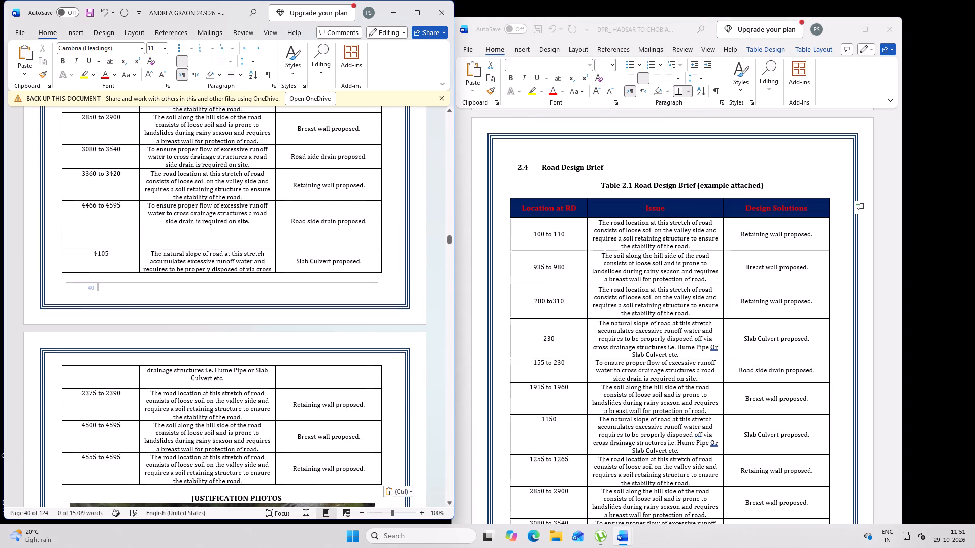
Delete the old photo table under the JUSTIFICATION PHOTOS heading, including its first picture.
scroll(274, 406, "down", 5)
left_click(204, 412)
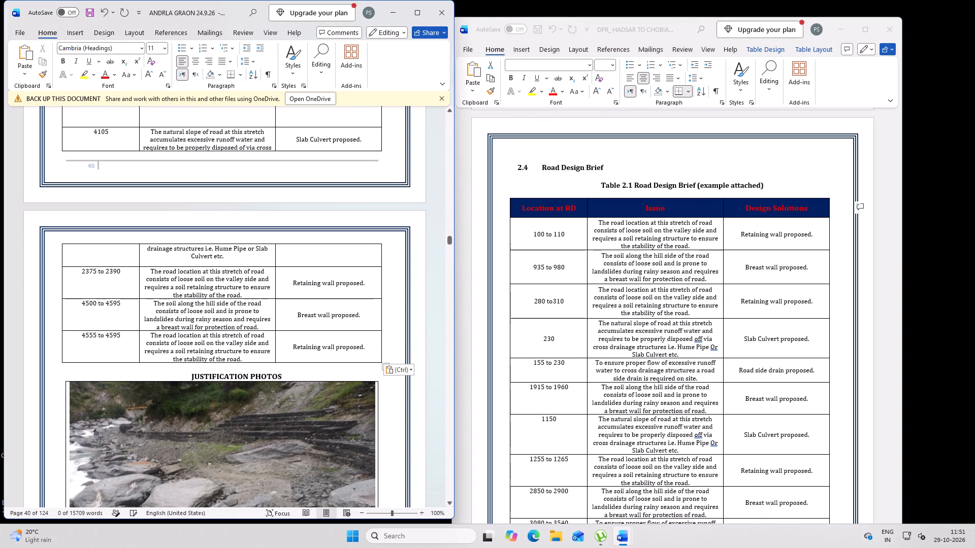
key("Delete")
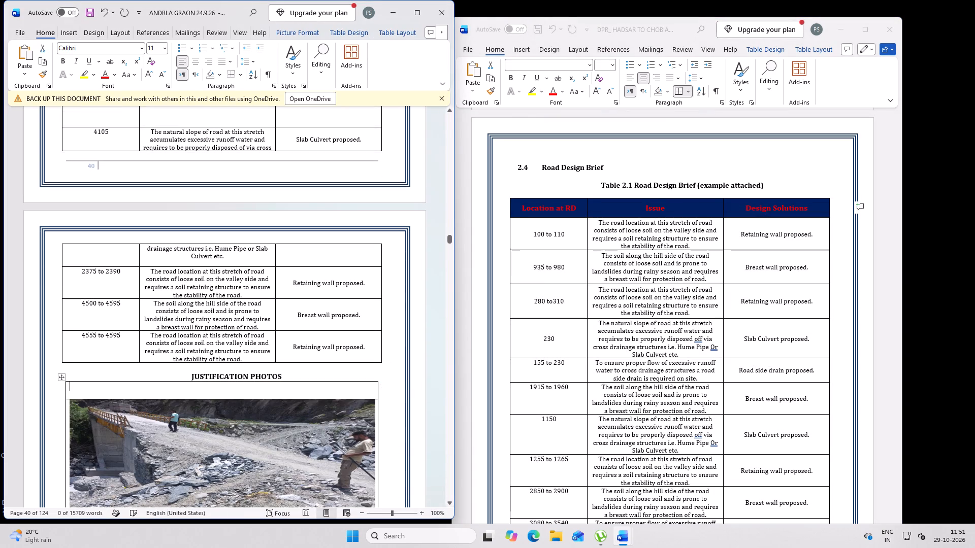
left_click(60, 378)
right_click(60, 378)
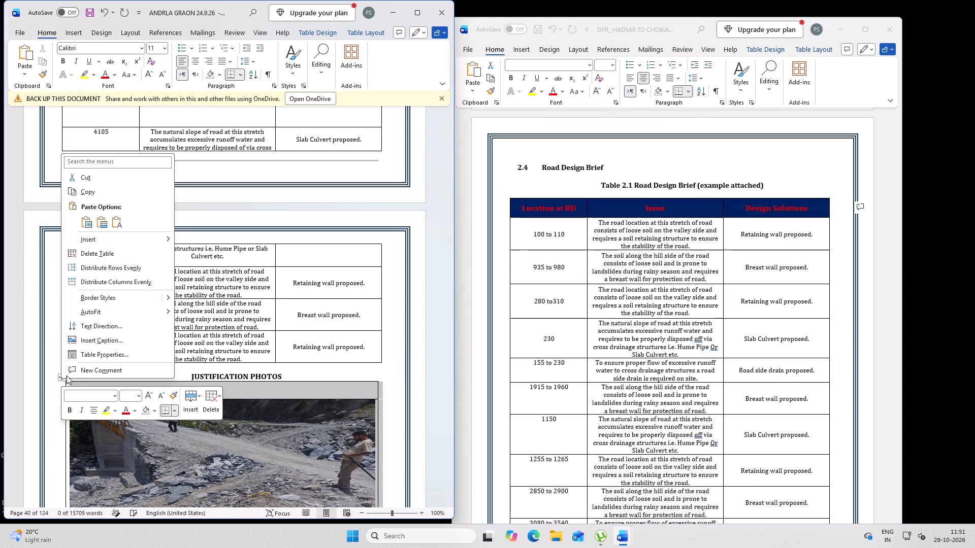
left_click(87, 254)
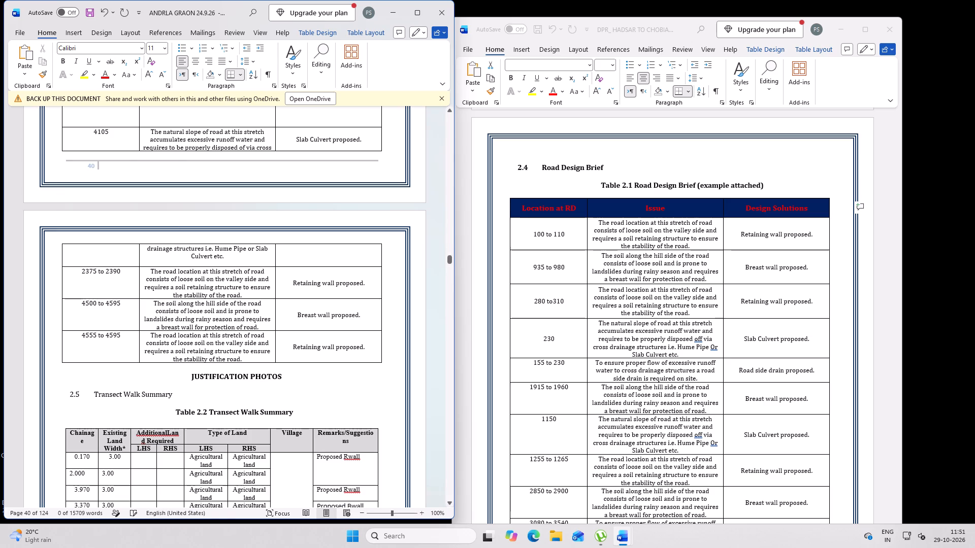
Copy the JUSTIFICATION PICS photo table from the HADSAR TO CHOBIA document and paste it under JUSTIFICATION PHOTOS in the ANDRLA GRAON document.
scroll(607, 314, "down", 7)
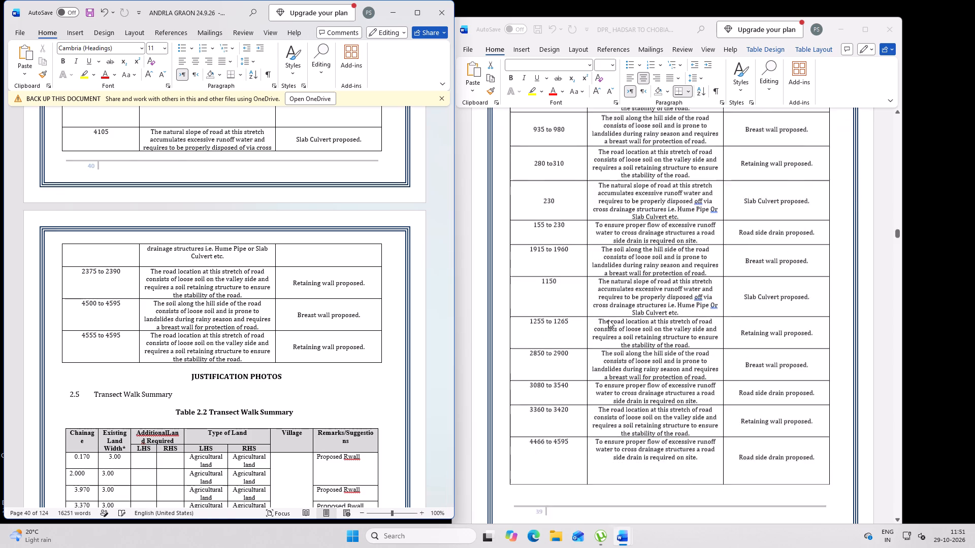
scroll(610, 322, "down", 18)
left_click(591, 347)
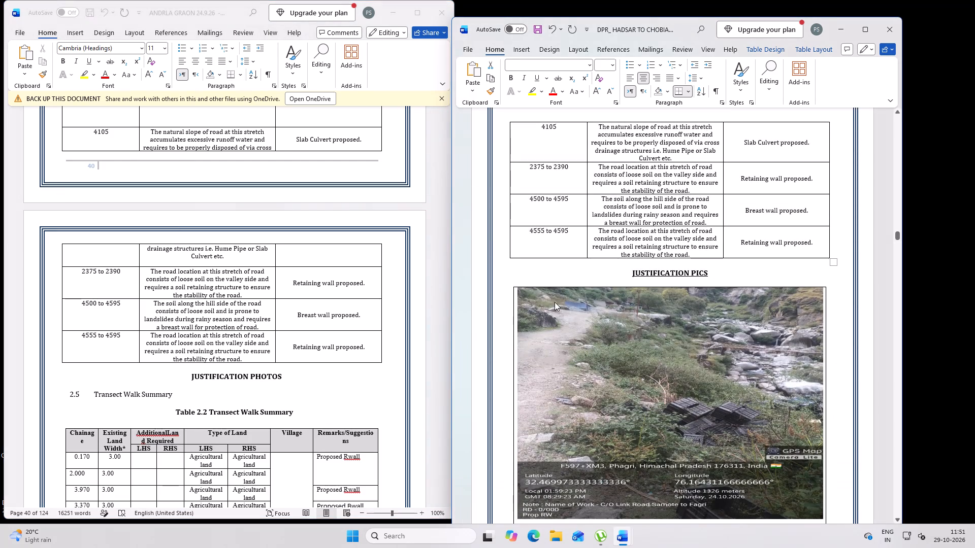
left_click(538, 271)
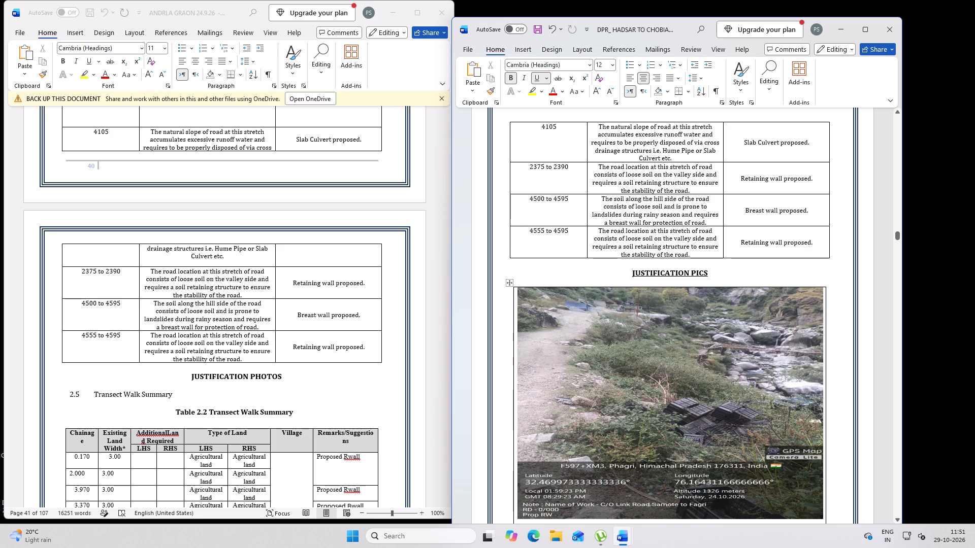
left_click(508, 283)
key("ctrl+c")
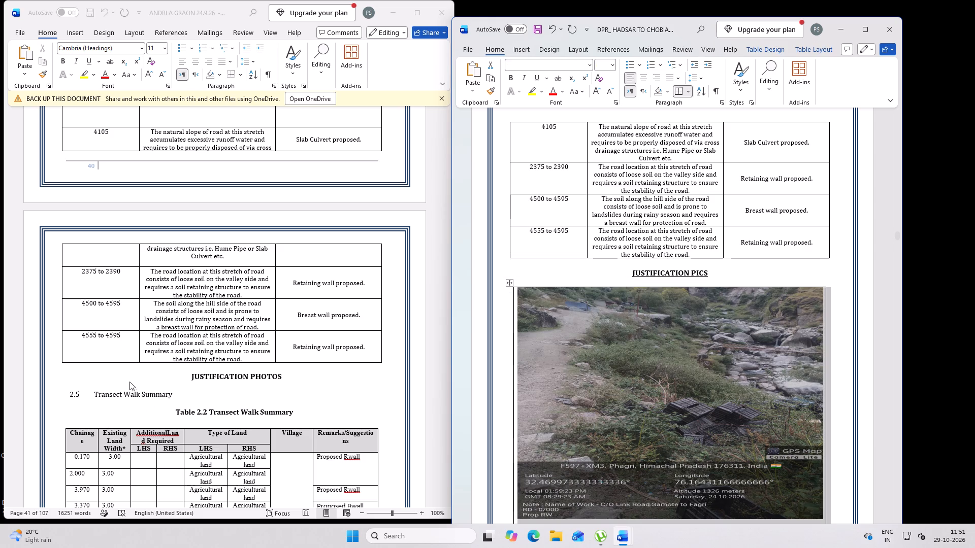
left_click(126, 381)
key("ctrl+v")
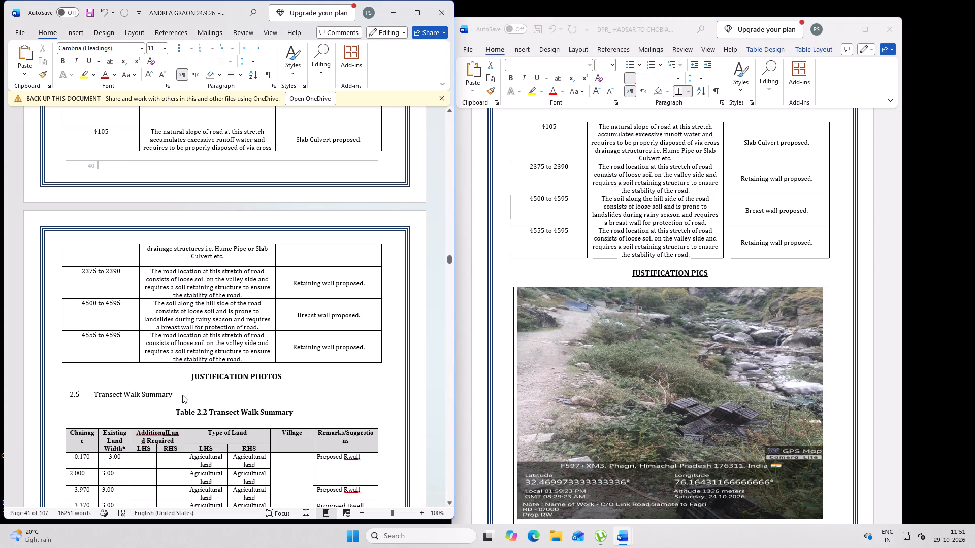
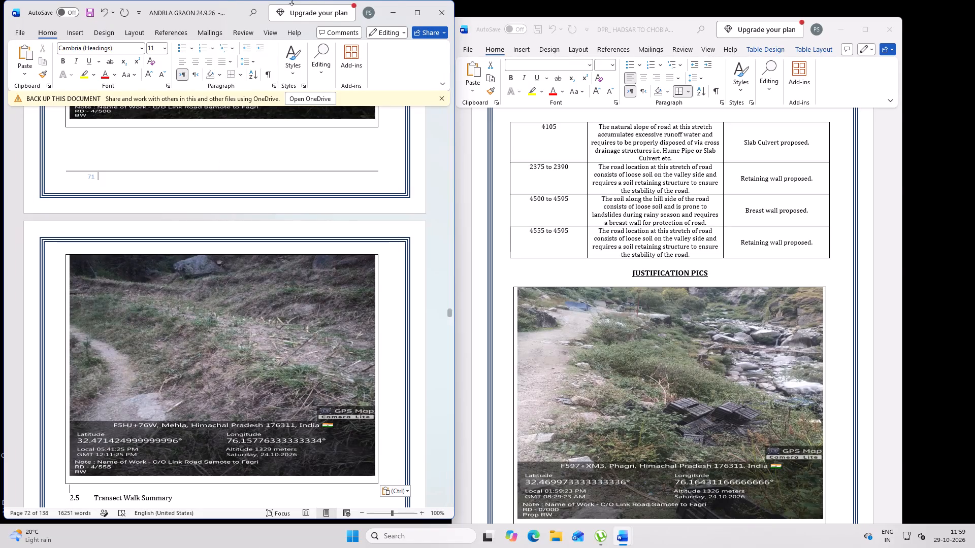
Review the pasted road design table and justification photos in the ANDRLA GRAON document, from section 2.4 through section 2.5.
scroll(204, 237, "down", 8)
scroll(199, 245, "up", 4)
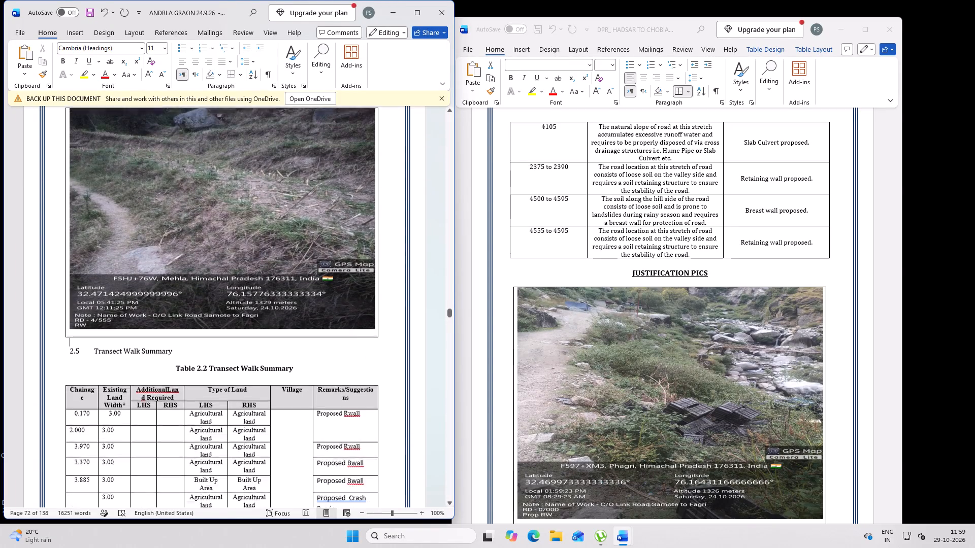
scroll(204, 223, "up", 10)
triple_click(449, 255)
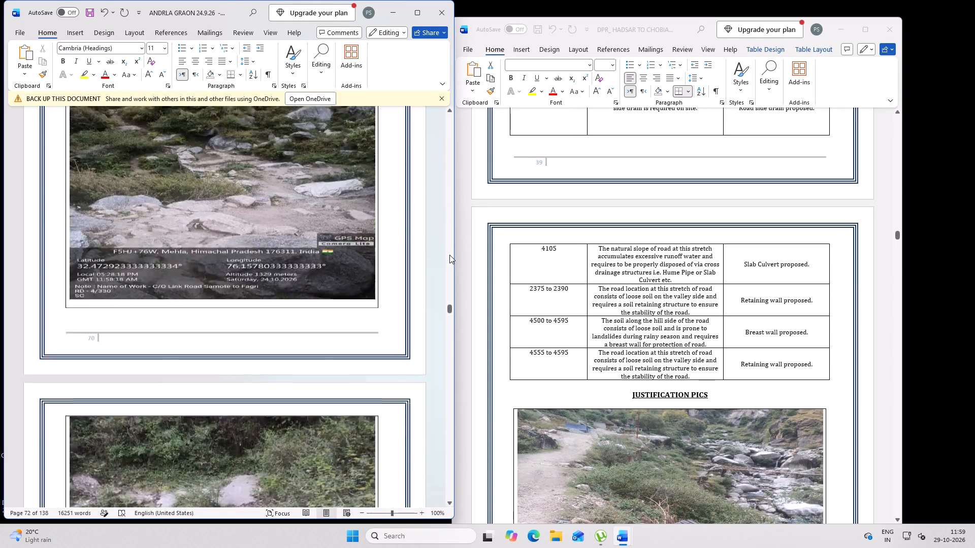
left_click(449, 255)
left_click_drag(452, 302, 444, 266)
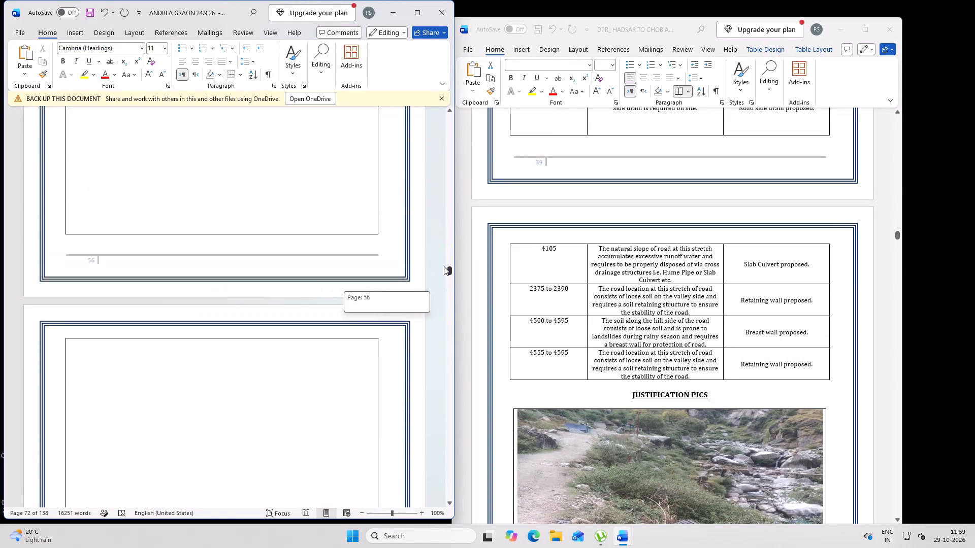
left_click_drag(444, 266, 445, 250)
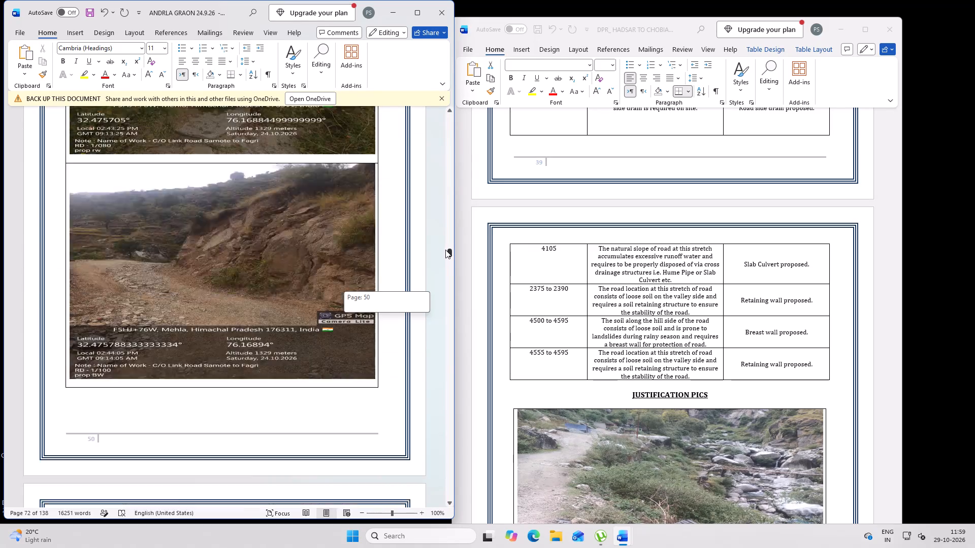
left_click_drag(445, 250, 442, 246)
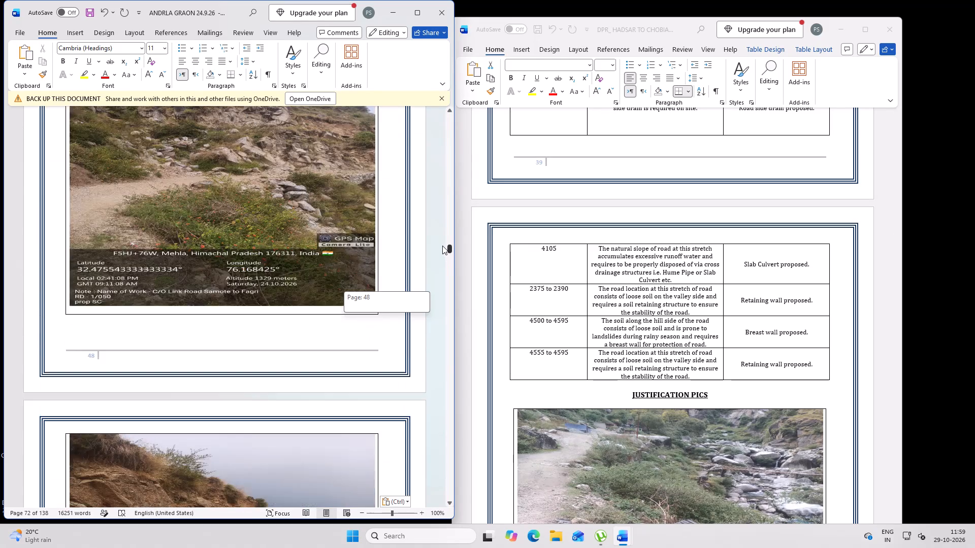
left_click_drag(442, 246, 445, 224)
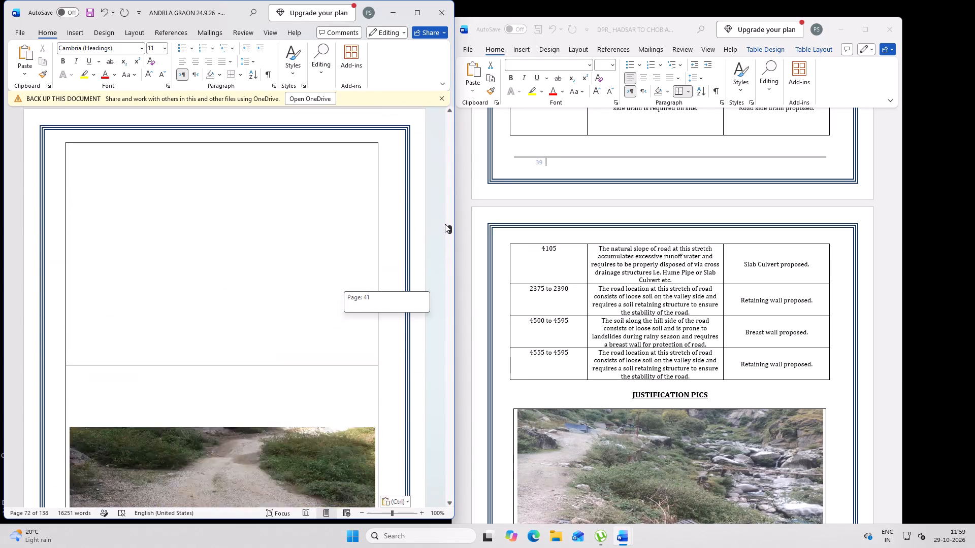
left_click_drag(445, 224, 445, 219)
scroll(335, 285, "down", 20)
scroll(335, 285, "down", 7)
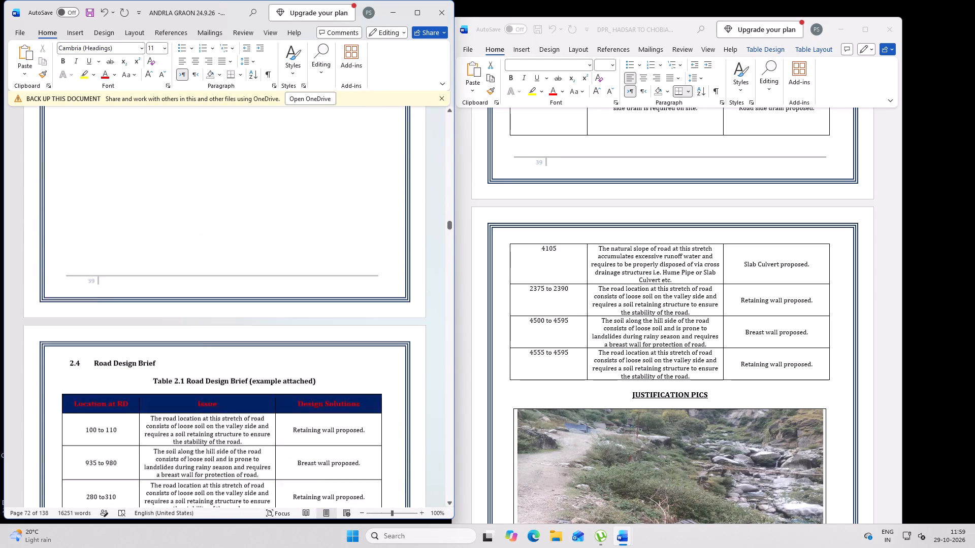
scroll(357, 334, "down", 18)
scroll(356, 326, "down", 7)
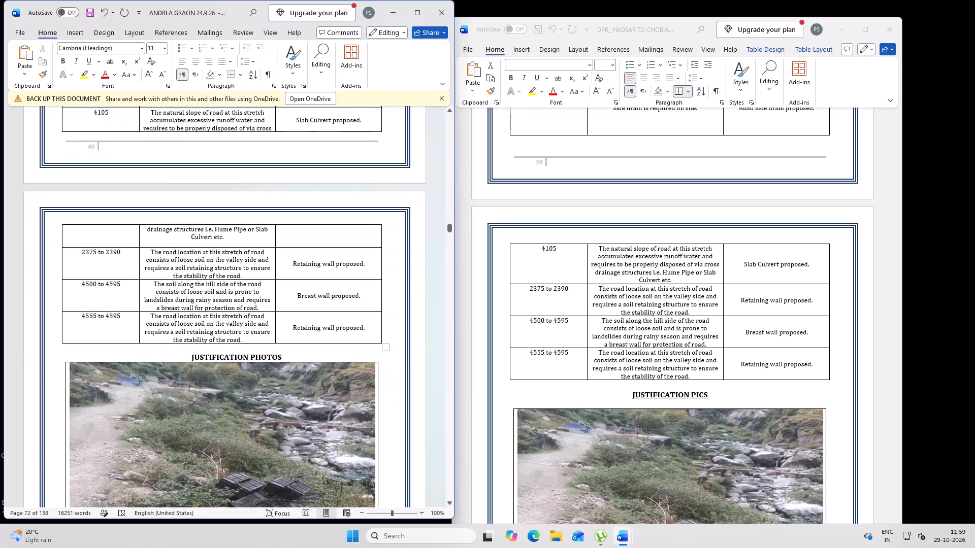
triple_click(446, 322)
left_click(446, 322)
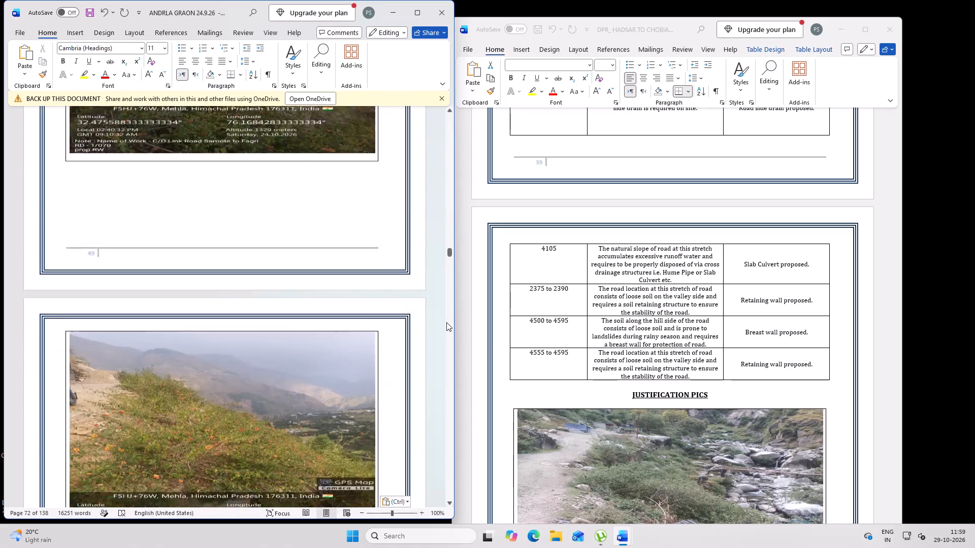
triple_click(446, 322)
double_click(446, 322)
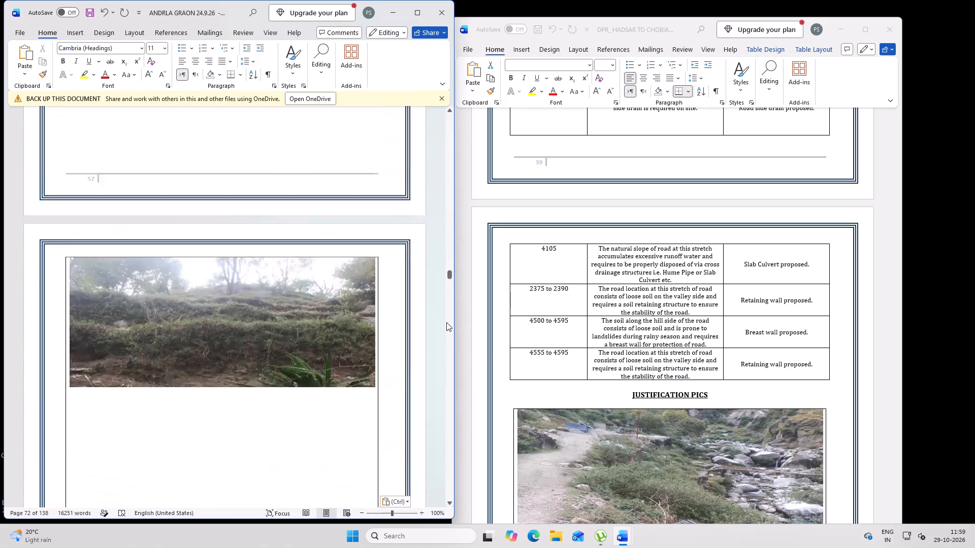
triple_click(446, 322)
triple_click(446, 322)
triple_click(447, 323)
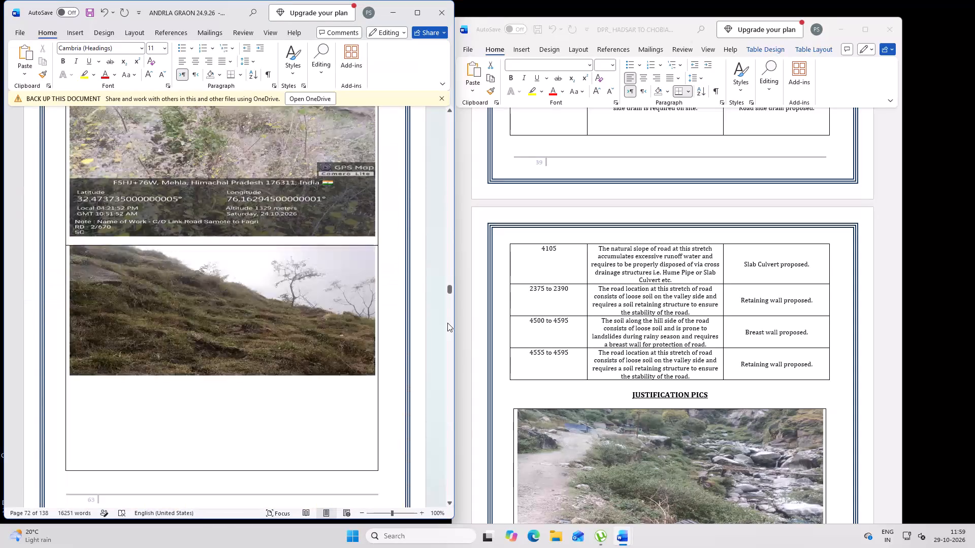
triple_click(447, 323)
double_click(447, 323)
left_click_drag(449, 325, 449, 335)
triple_click(449, 335)
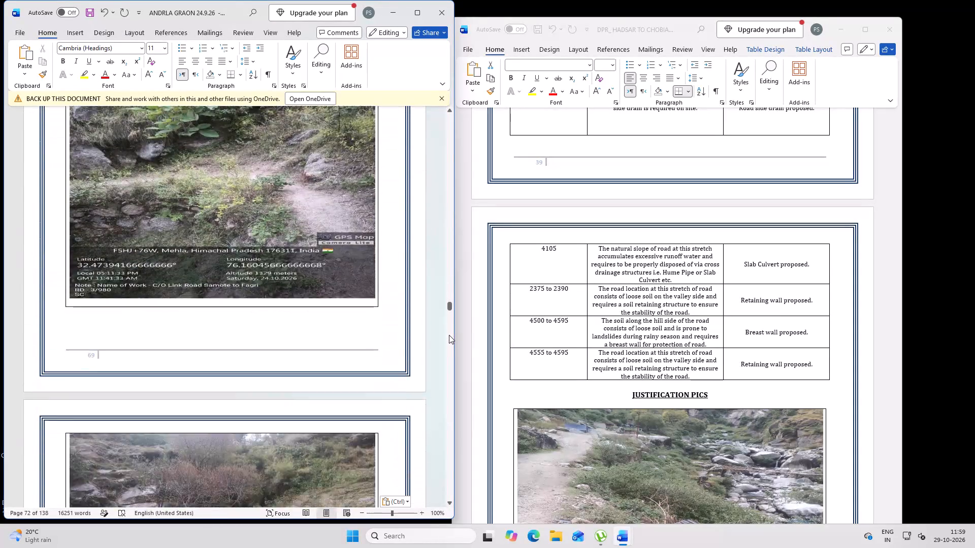
triple_click(449, 335)
left_click(449, 337)
Insert blank lines below the last justification photo to push the 2.5 Transect Walk Summary heading onto a new page.
scroll(302, 299, "up", 8)
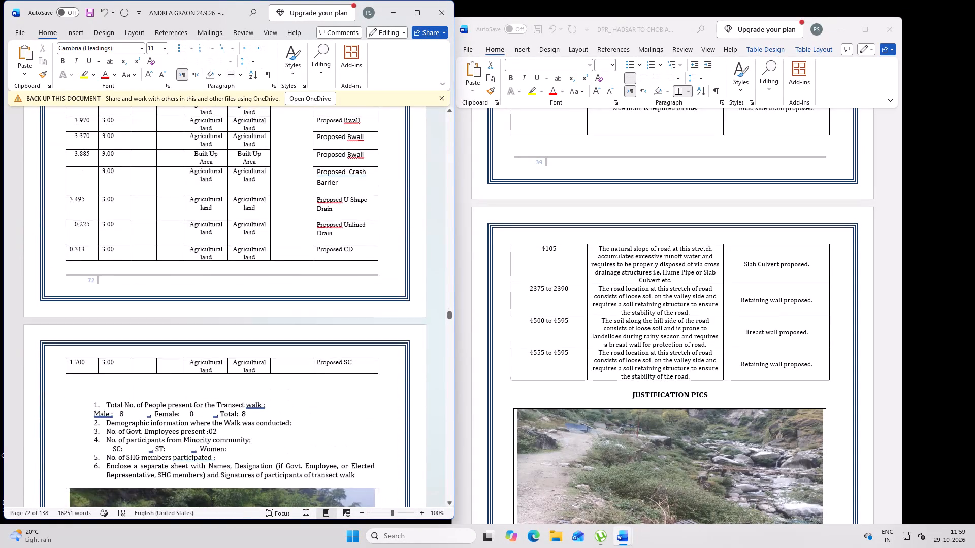
scroll(306, 298, "up", 9)
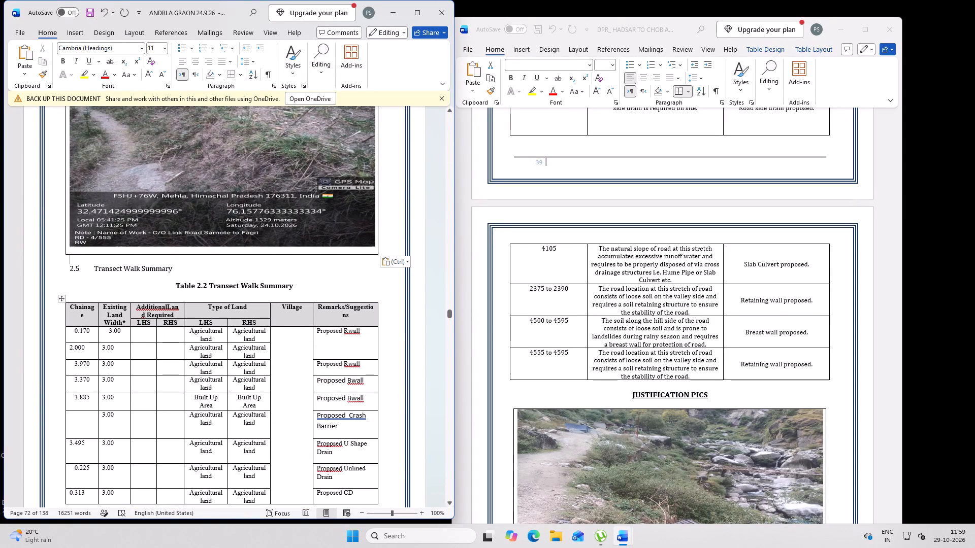
left_click(105, 260)
key("Return")
key("Return")
key("Return")
key("Return")
key("Return")
key("Return")
key("Return")
key("Return")
key("Return")
key("Return")
key("Return")
key("Return")
key("Return")
key("Return")
key("Return")
key("Return")
key("Return")
key("Return")
key("Return")
key("Return")
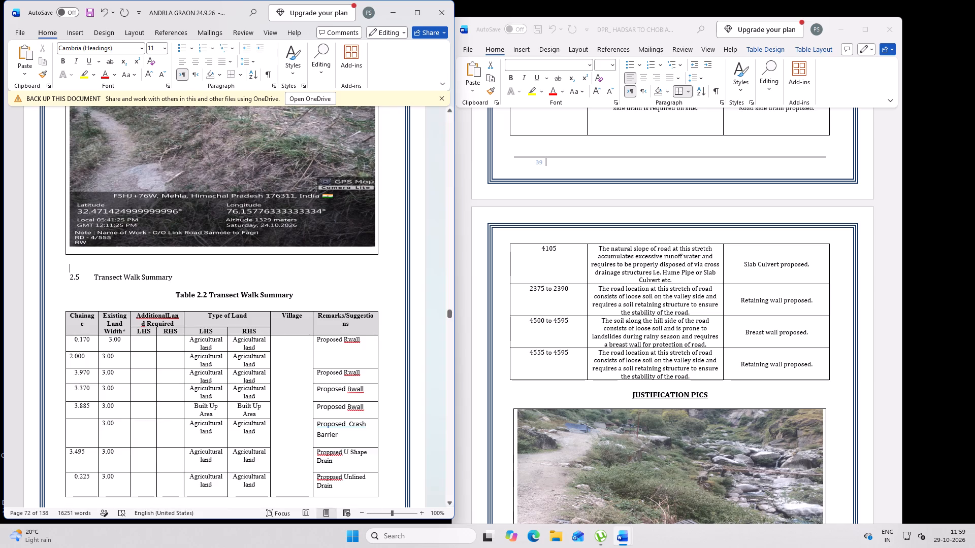
scroll(103, 270, "down", 5)
key("Return")
key("Return")
key("Return")
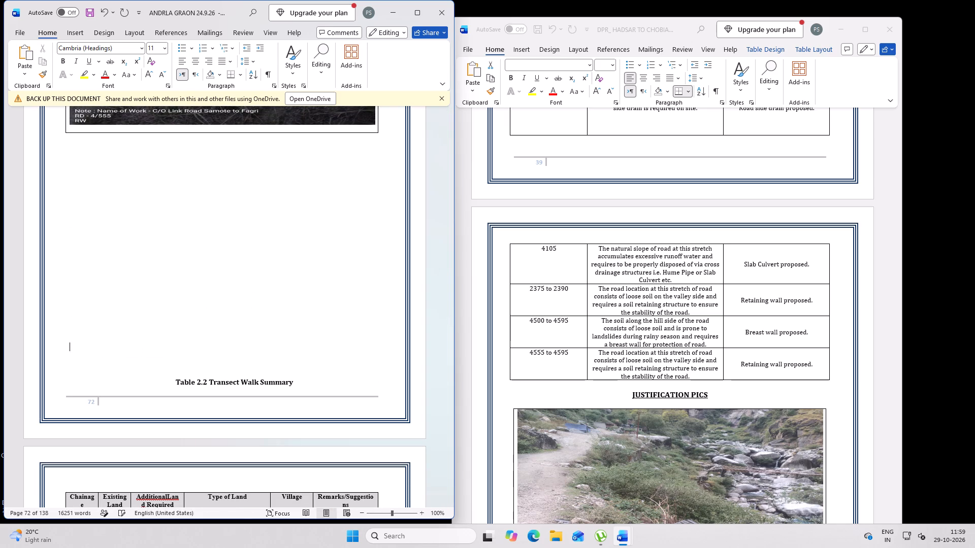
key("Return")
key("Return")
key("Return")
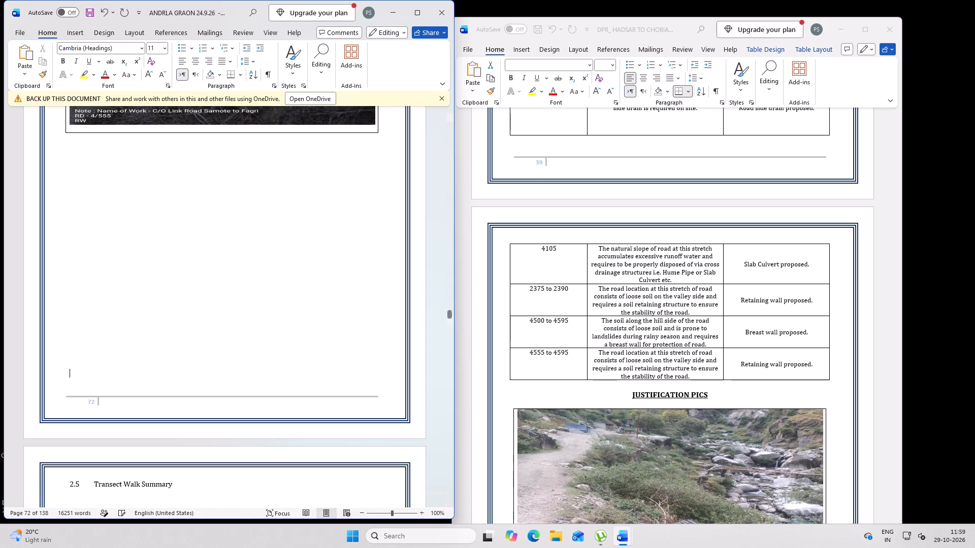
Look through the HADSAR TO CHOBIA document for the proposed culverts, side drains and Table 11.2 protective works chainages.
scroll(154, 280, "down", 18)
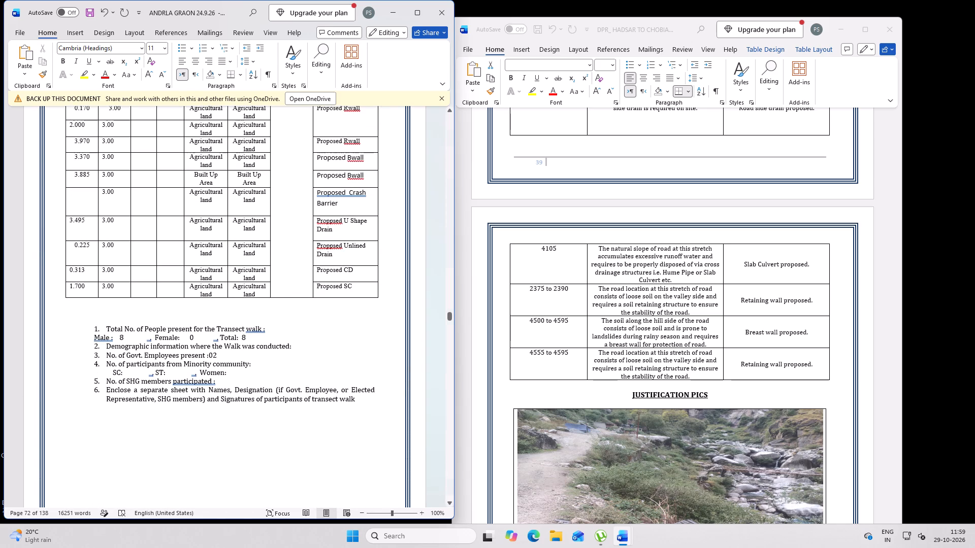
left_click(897, 165)
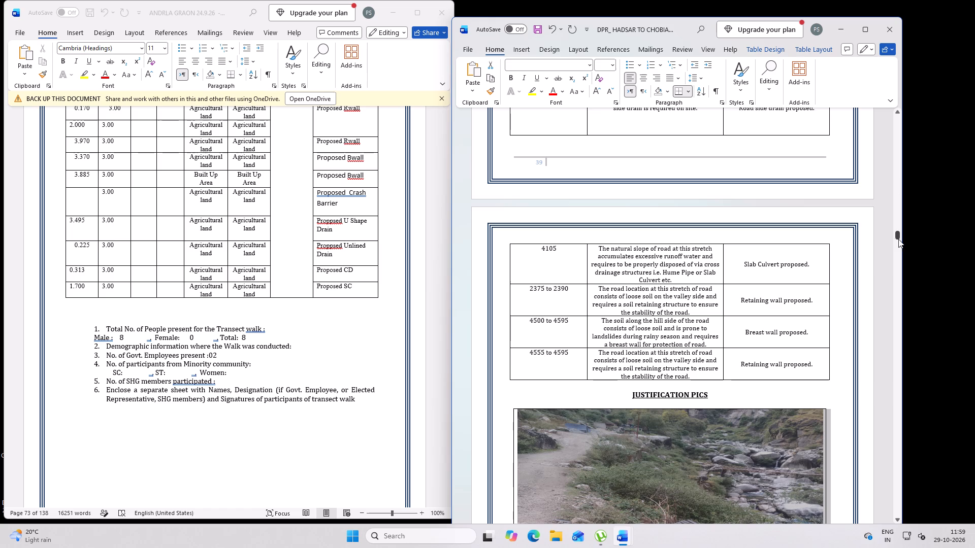
left_click_drag(897, 233, 884, 341)
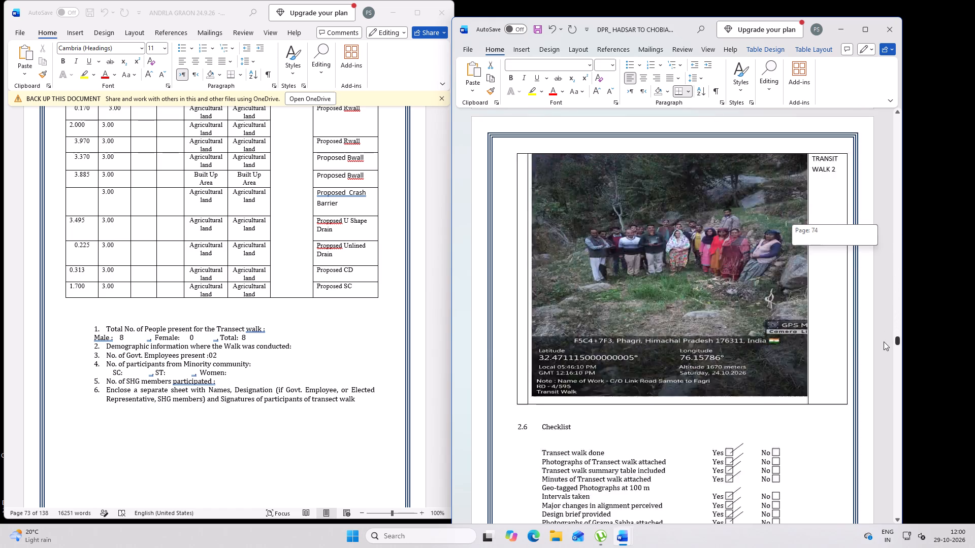
left_click_drag(884, 341, 883, 367)
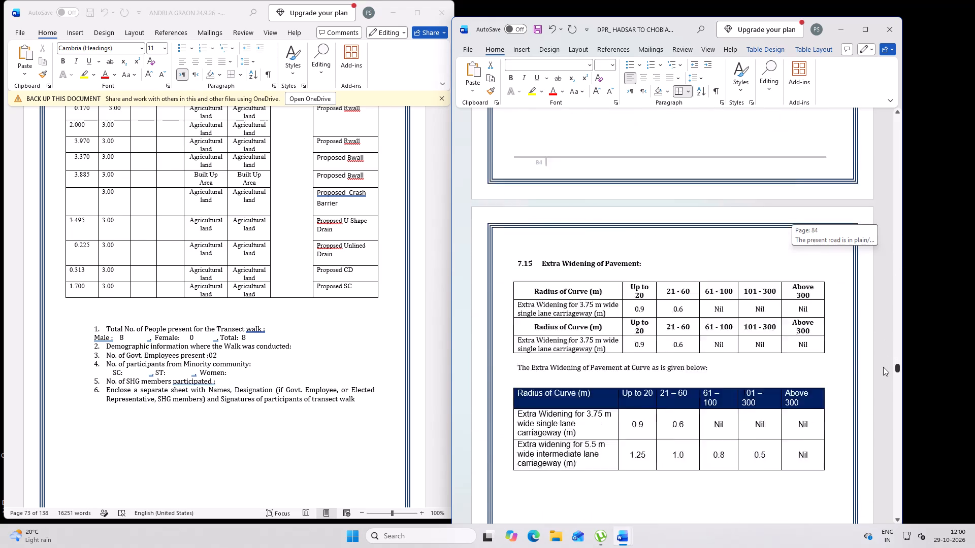
left_click_drag(883, 367, 883, 378)
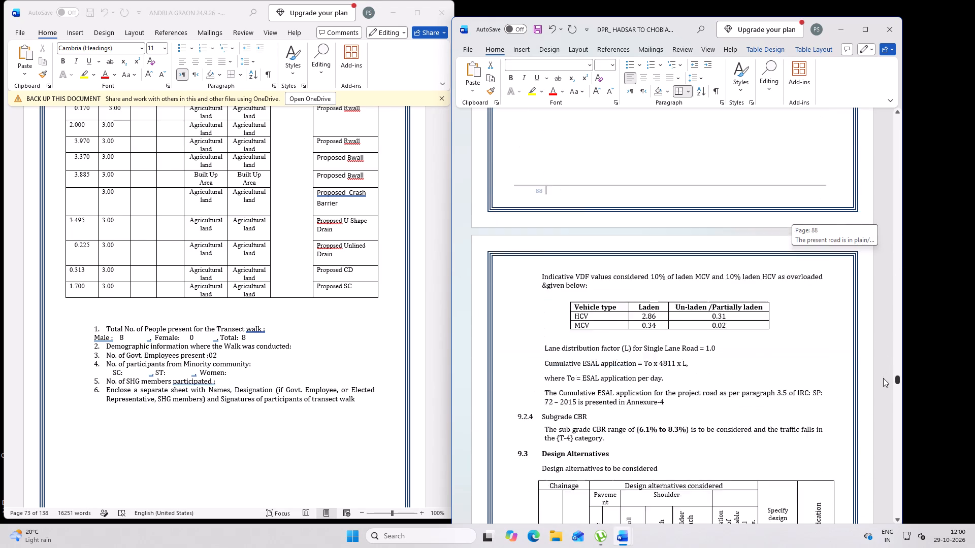
left_click_drag(883, 378, 878, 389)
scroll(566, 266, "up", 17)
scroll(592, 273, "up", 4)
scroll(239, 218, "up", 2)
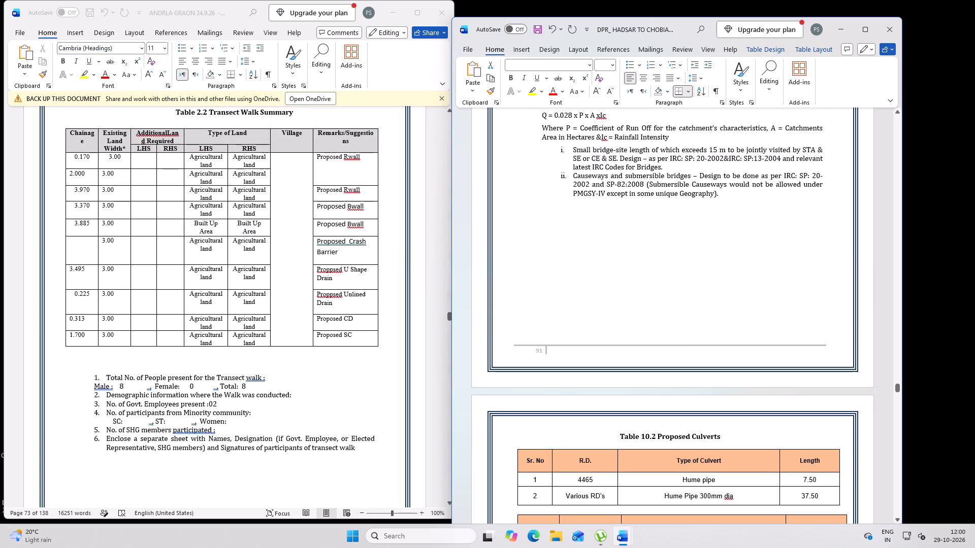
scroll(704, 263, "down", 13)
scroll(721, 270, "down", 8)
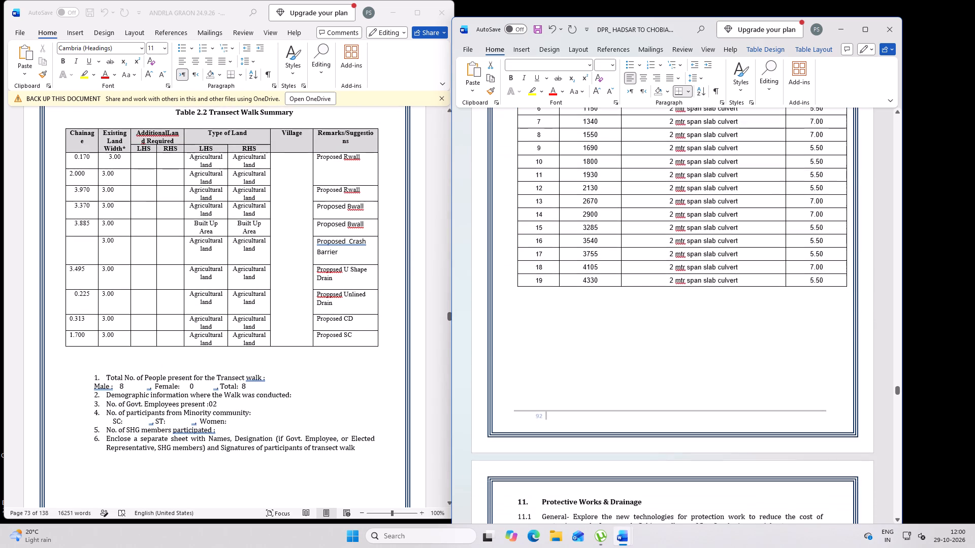
scroll(721, 270, "down", 17)
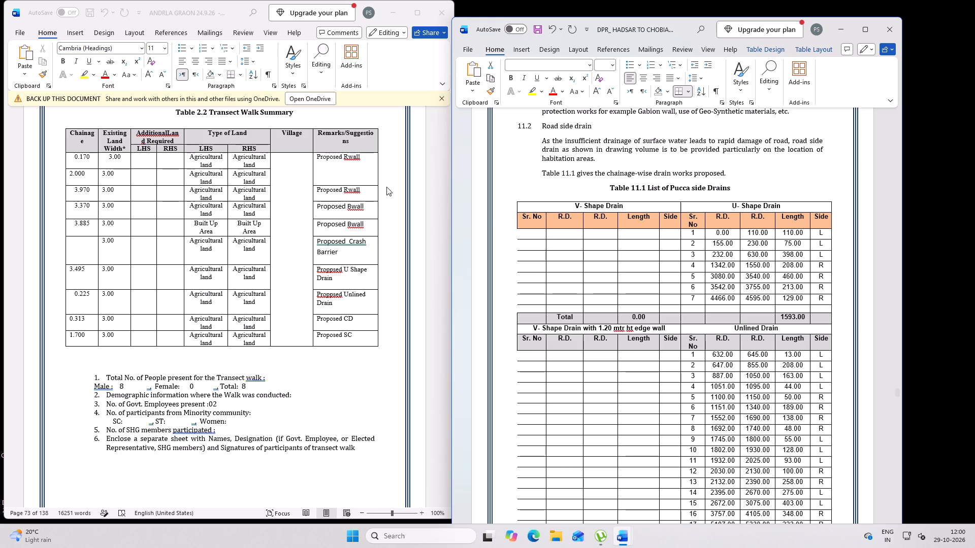
scroll(568, 263, "down", 16)
scroll(645, 290, "down", 6)
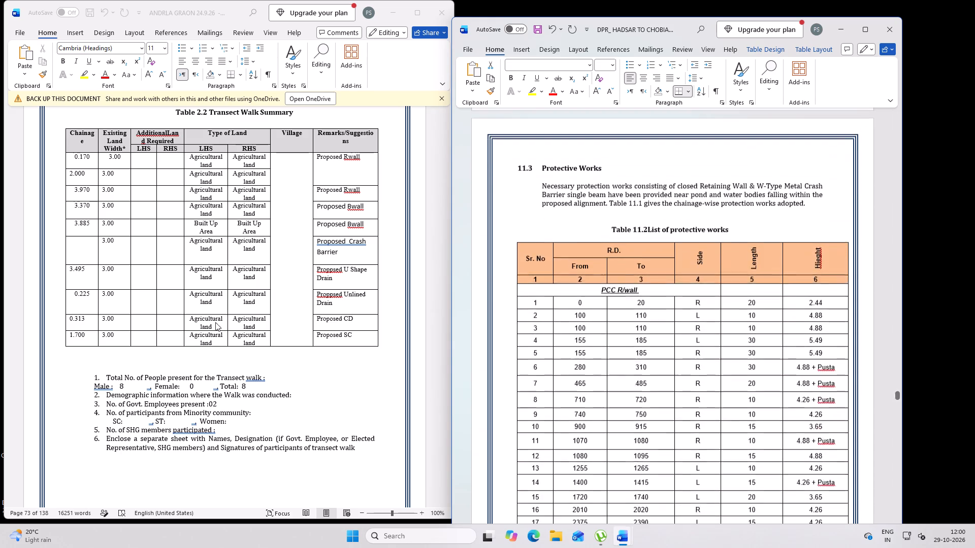
Clear all the chainage values from Table 2.2 Transect Walk Summary in the ANDRLA GRAON document.
left_click(139, 196)
left_click_drag(72, 156, 84, 311)
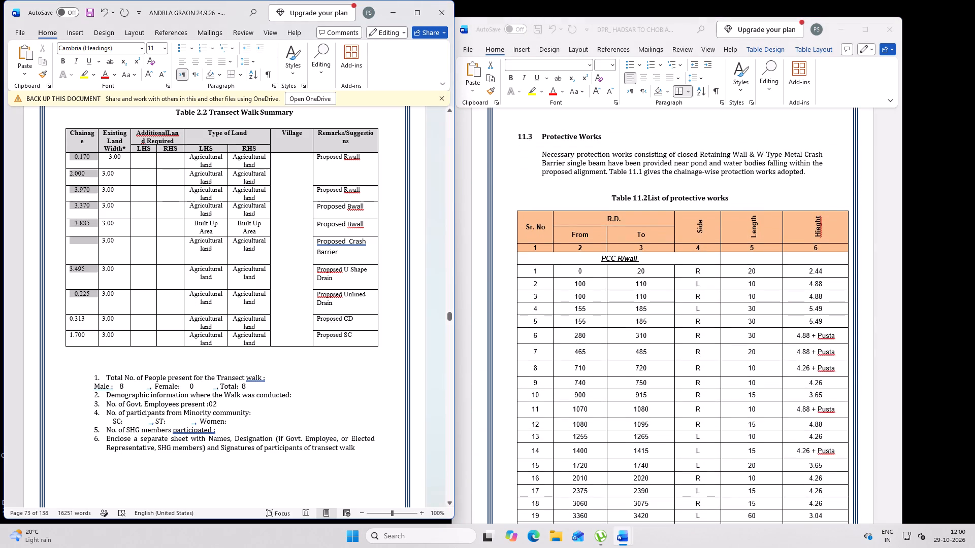
left_click_drag(84, 311, 85, 343)
key("Delete")
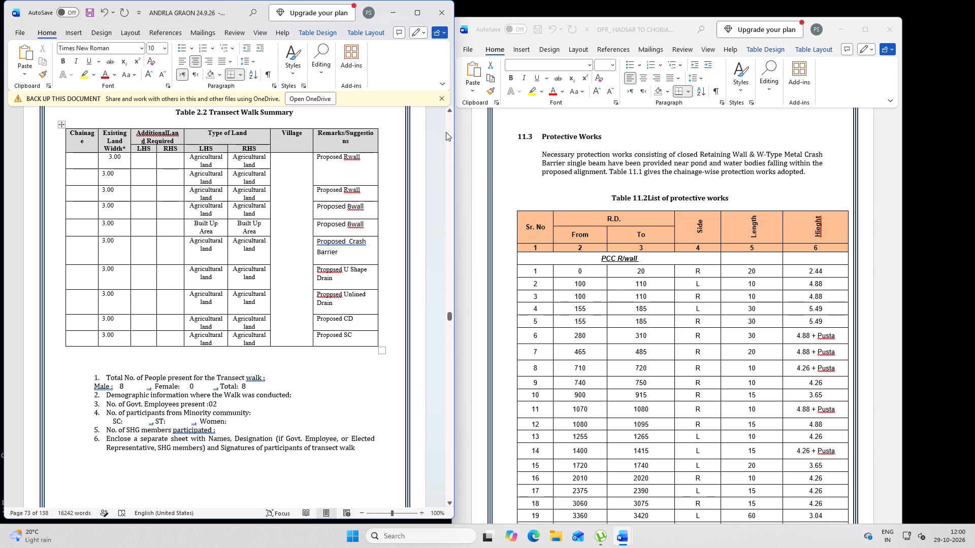
Enter chainages 100, 1070 and 3360 in the first three rows of Table 2.2, using the PCC R/wall list.
type("100")
key("Down")
key("space")
key("space")
key("space")
key("space")
key("space")
key("space")
type("1070")
key("Down")
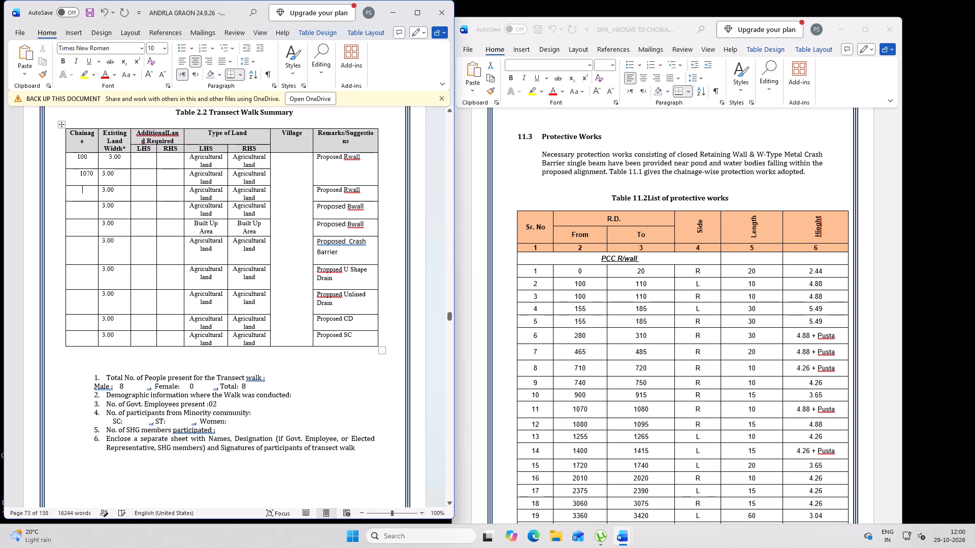
type("3360")
Enter chainages 935 and 1450 in the two Proposed Bwall rows of Table 2.2, using the PCC B/wall list.
scroll(639, 347, "down", 13)
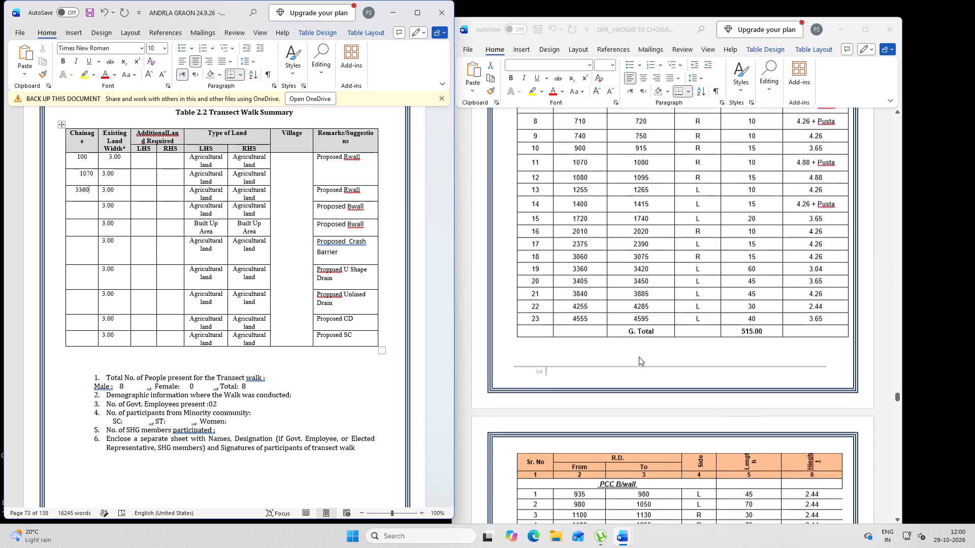
scroll(639, 357, "down", 6)
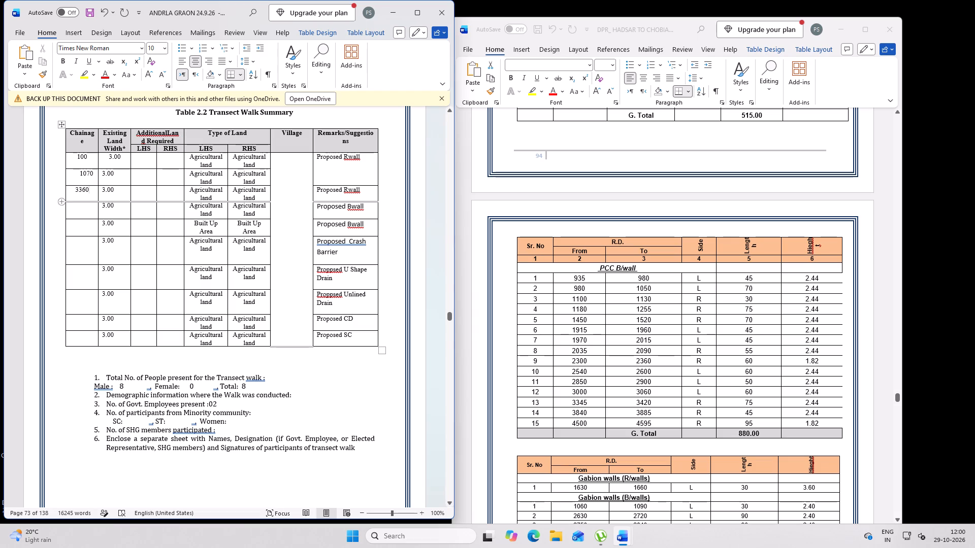
left_click(86, 213)
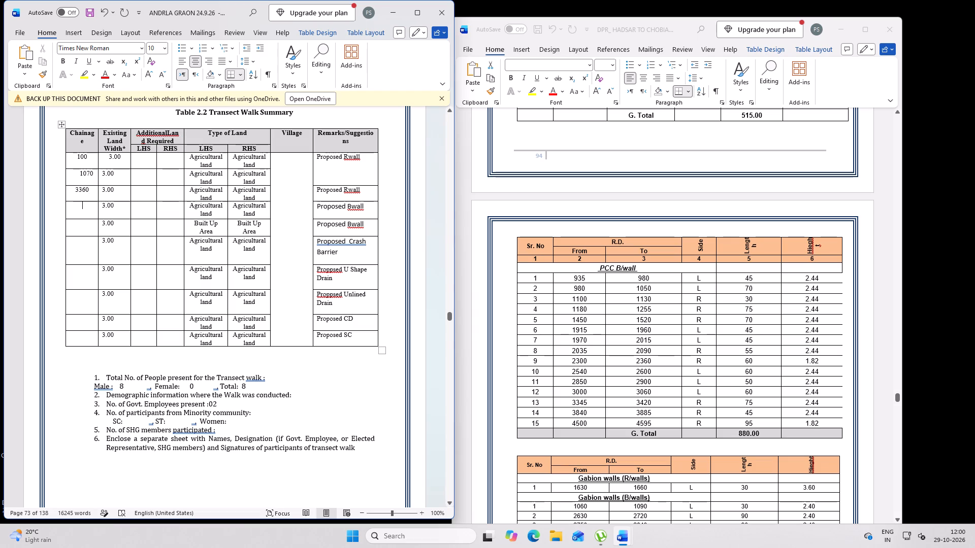
type("935")
key("Down")
type("1450")
key("Down")
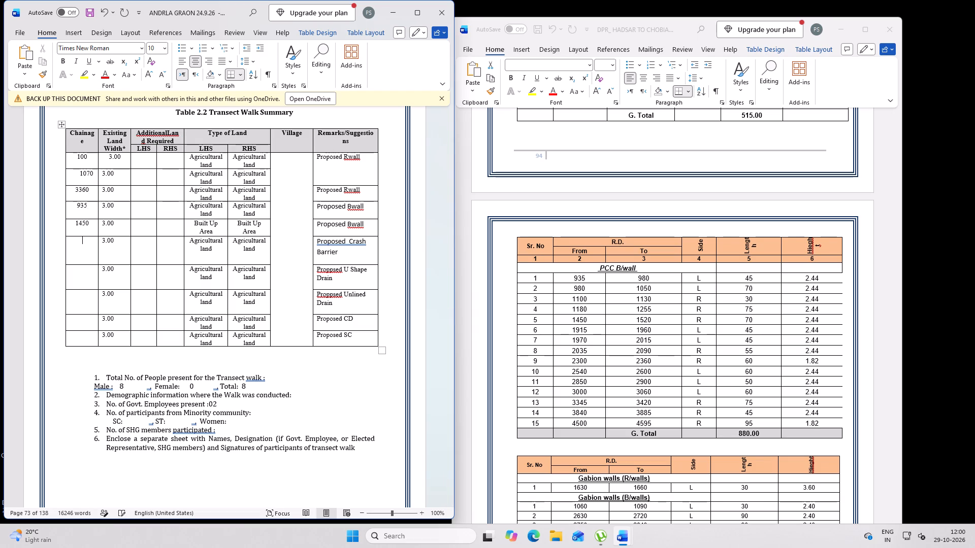
Enter chainage 155 in the U Shape Drain row and 4333 in the Unlined Drain row of Table 2.2, using Table 11.1.
key("Down")
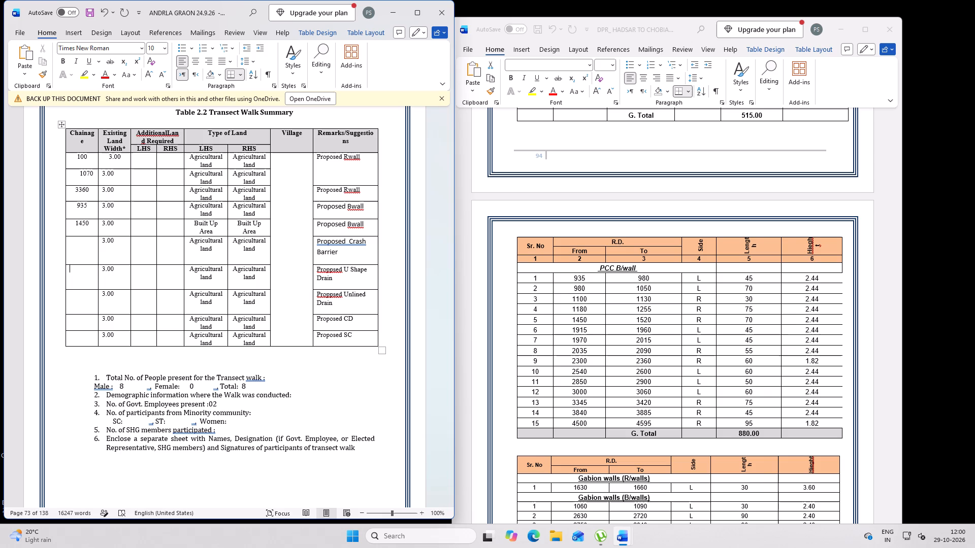
scroll(603, 323, "down", 3)
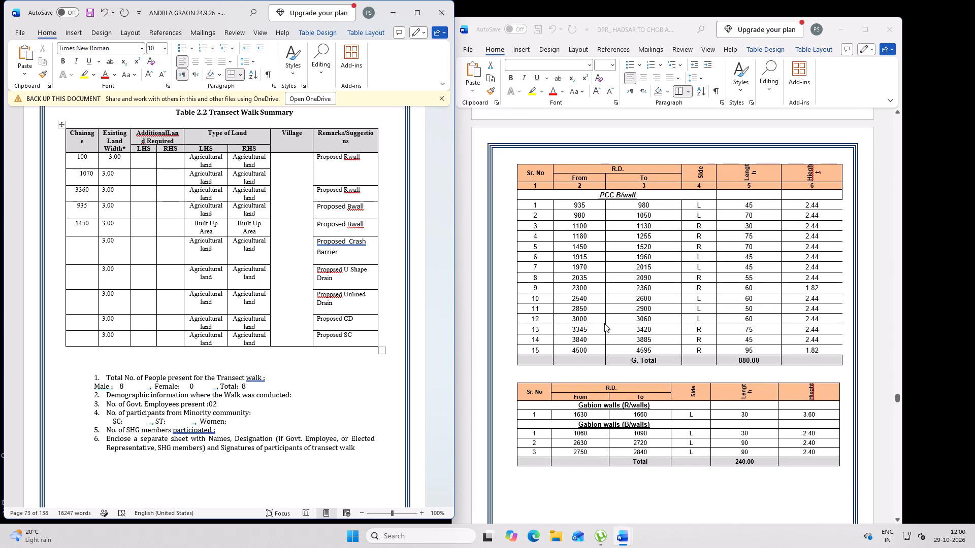
scroll(614, 381, "down", 20)
scroll(614, 381, "down", 3)
scroll(639, 326, "up", 8)
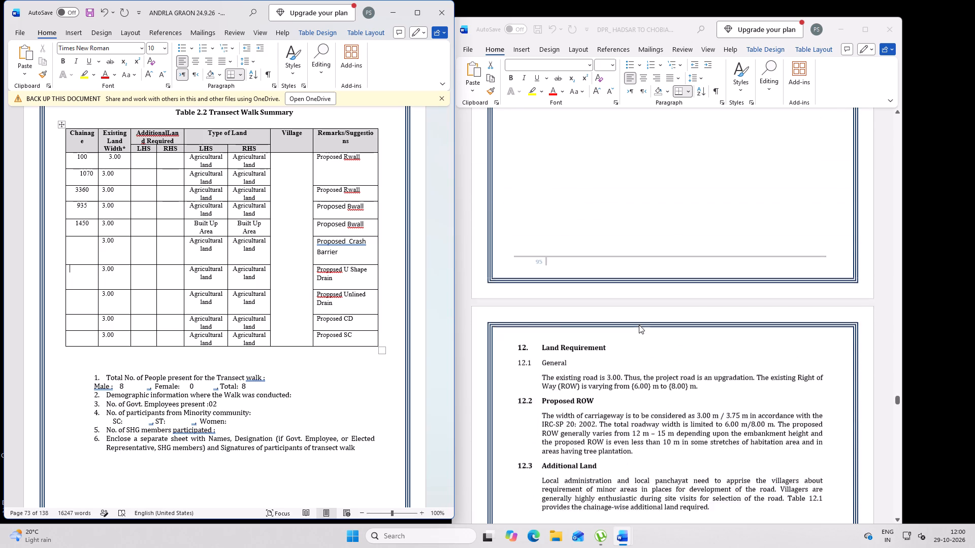
scroll(639, 325, "up", 20)
scroll(639, 325, "up", 20)
scroll(639, 325, "up", 7)
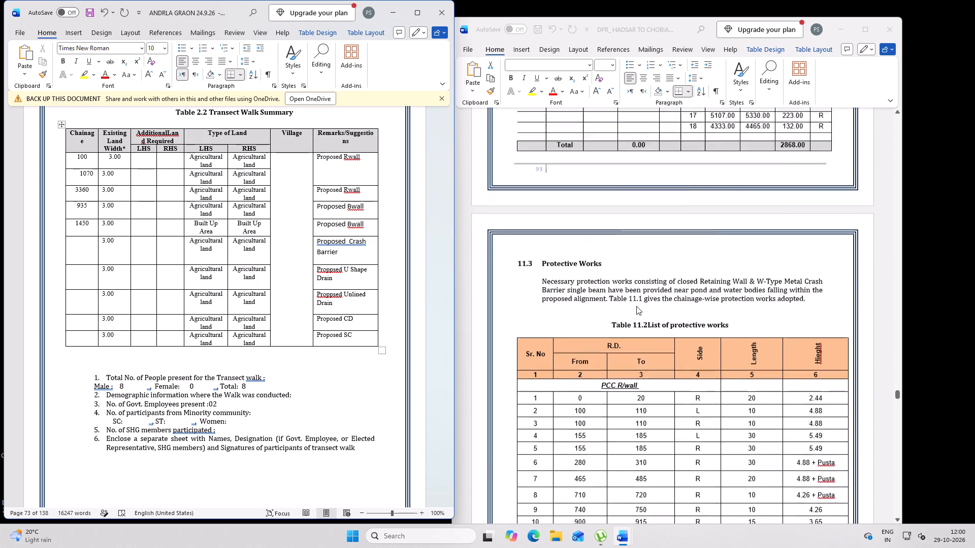
scroll(636, 306, "up", 9)
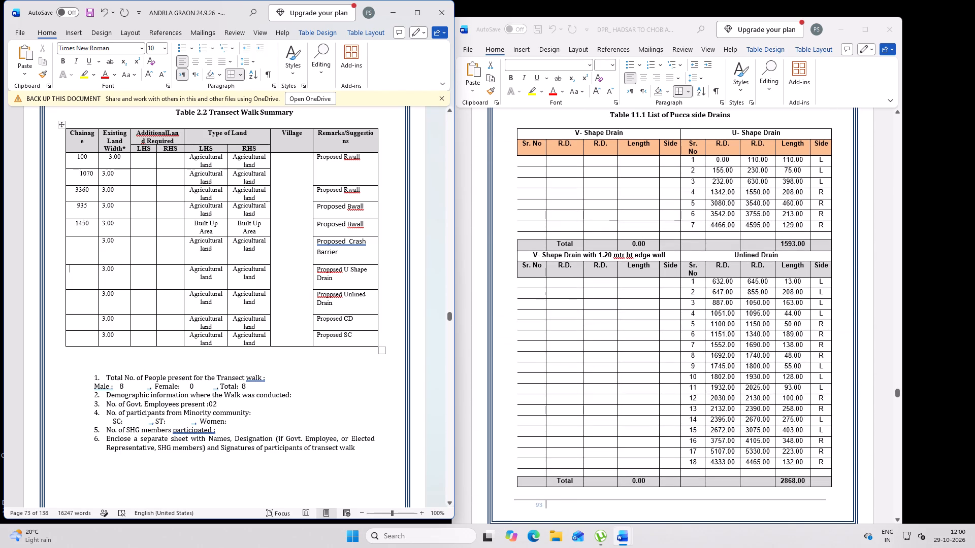
left_click(81, 281)
type("155")
key("Down")
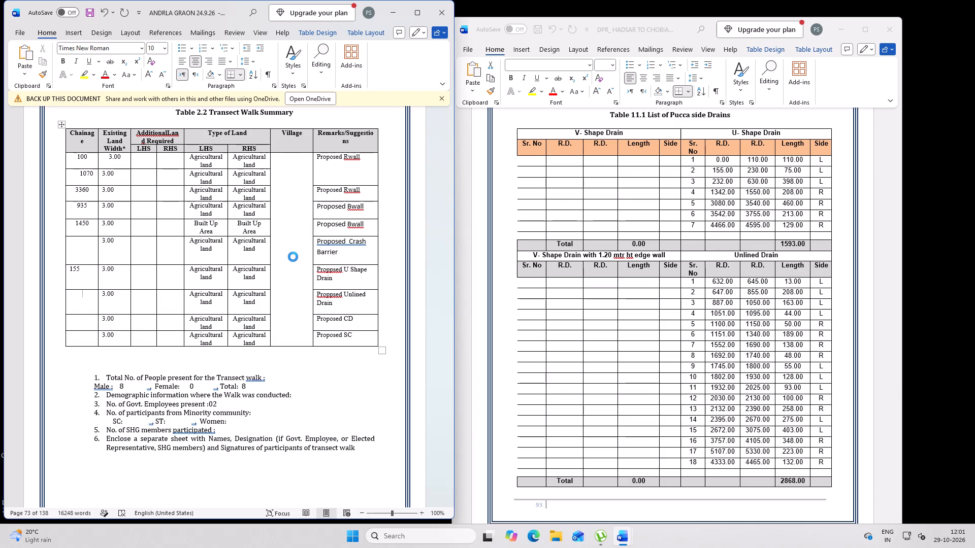
type("4333")
Enter chainage 4465 in the Proposed CD row and 3540 in the Proposed SC row, using Table 10.2 Proposed Culverts.
left_click(85, 323)
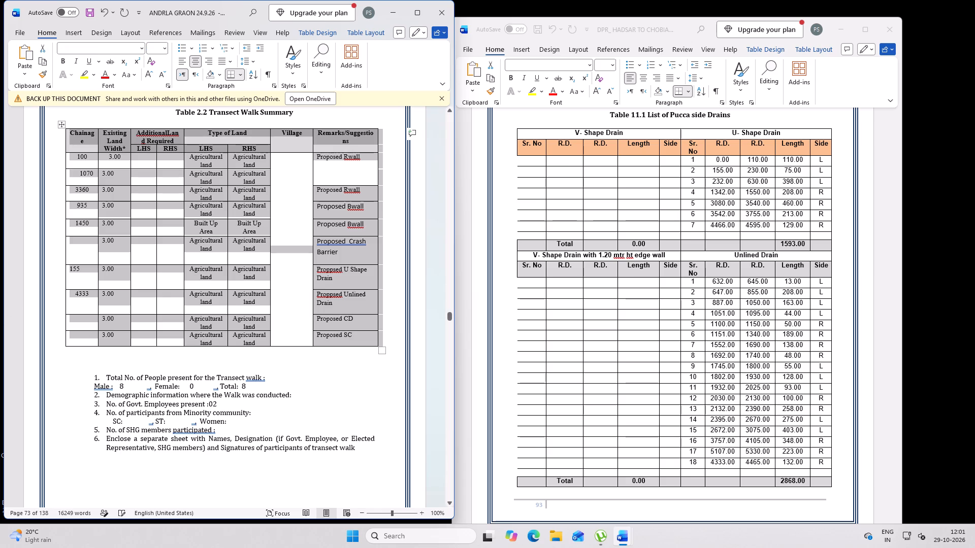
left_click(80, 323)
left_click(84, 326)
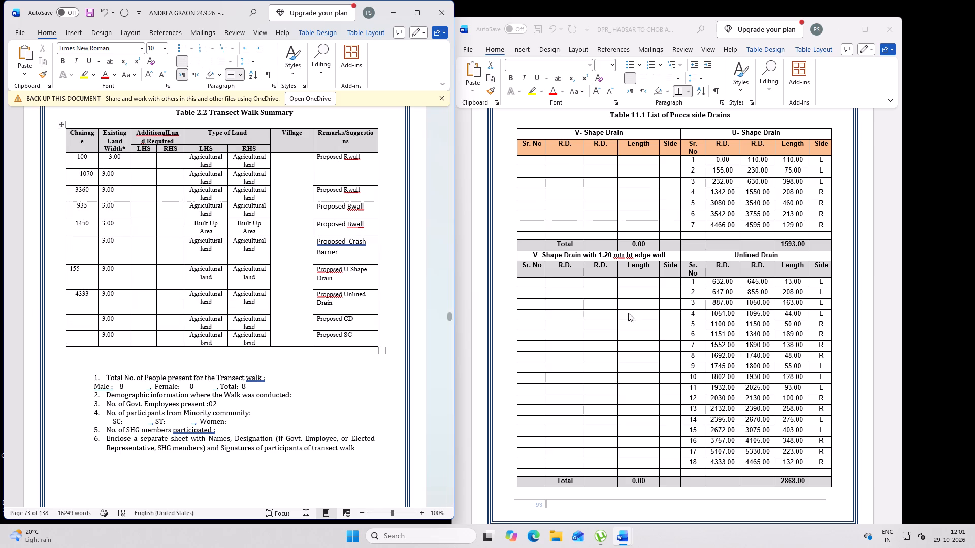
scroll(735, 259, "up", 20)
scroll(735, 259, "up", 8)
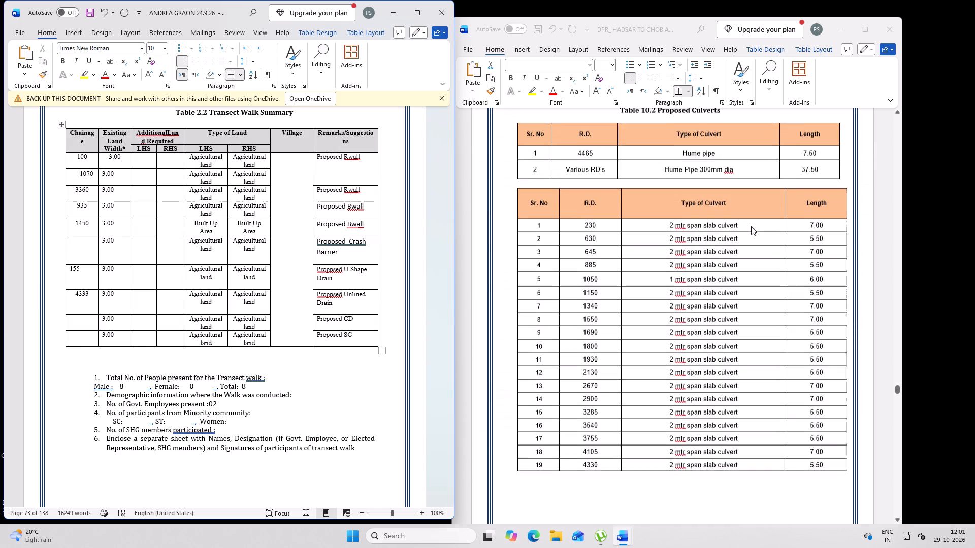
scroll(689, 201, "up", 1)
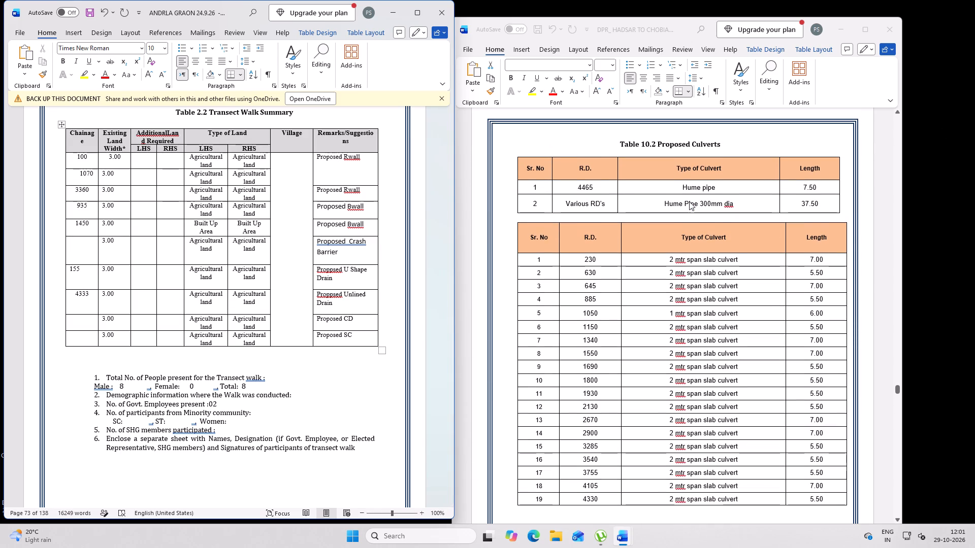
scroll(689, 201, "up", 5)
scroll(691, 205, "down", 2)
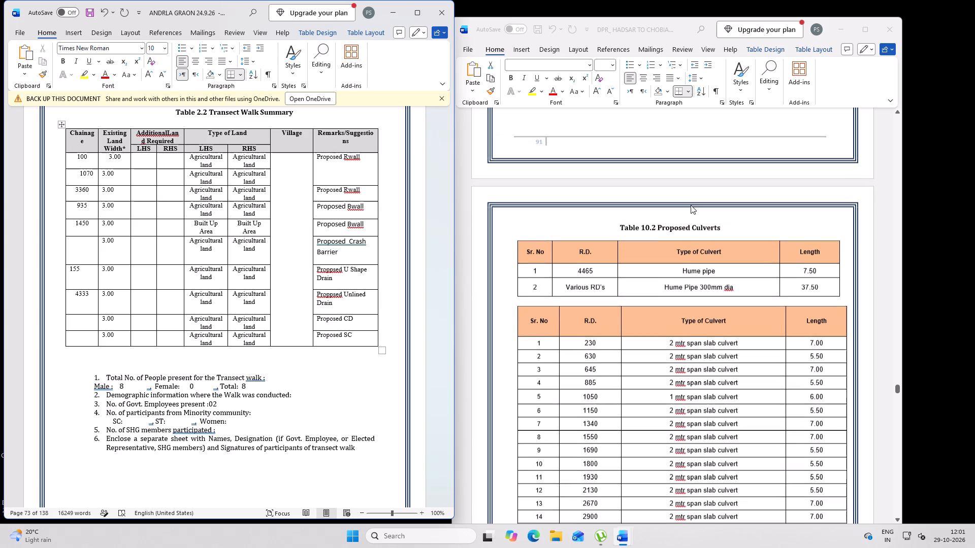
scroll(691, 205, "down", 1)
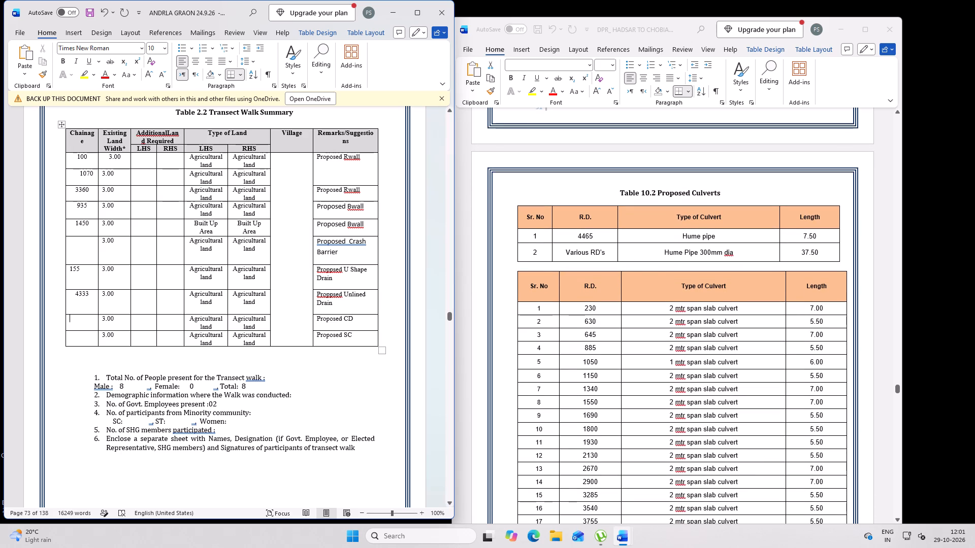
left_click(77, 322)
type("4465")
key("Down")
type("3540")
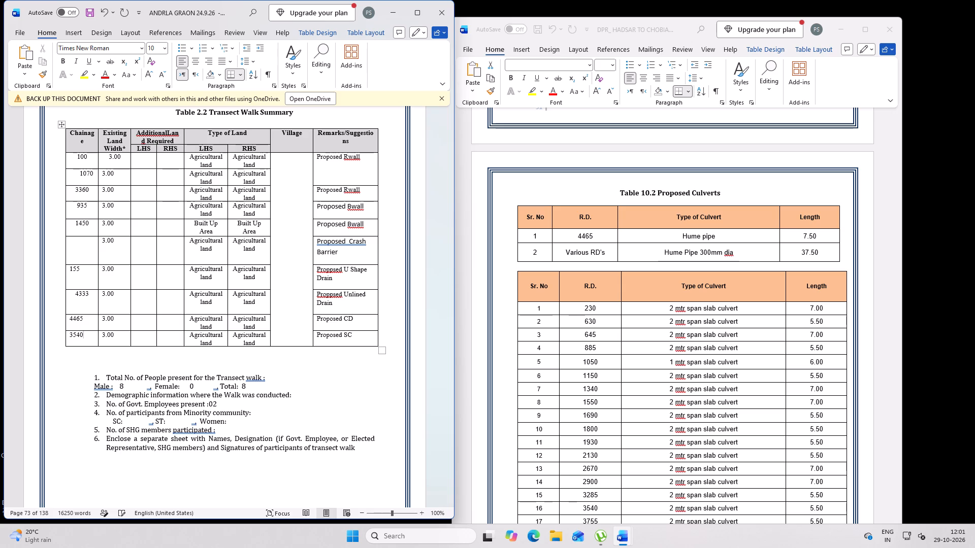
Set the transect walk attendance below Table 2.2 to Male 10, Female 6 and Total 16.
left_click_drag(123, 385, 136, 392)
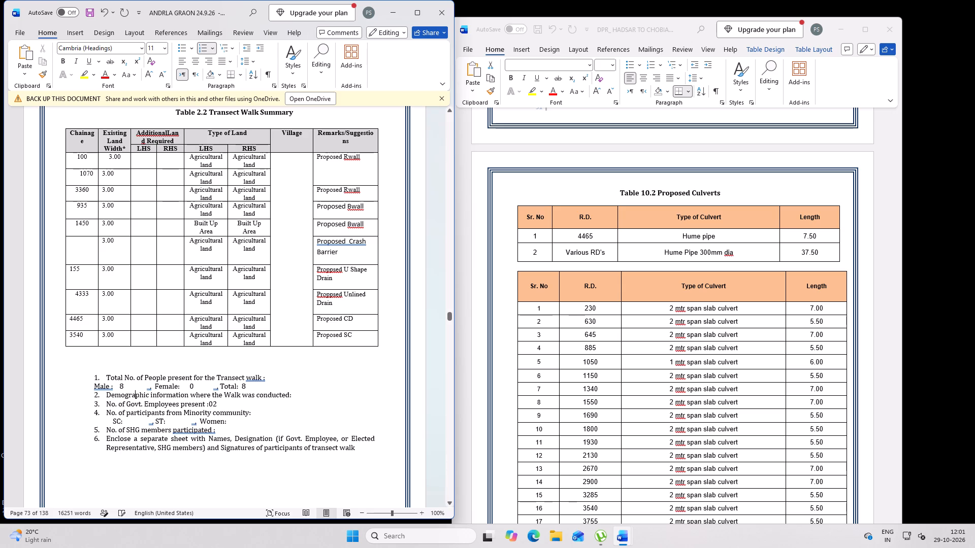
left_click_drag(119, 383, 128, 386)
key("Right")
key("BackSpace")
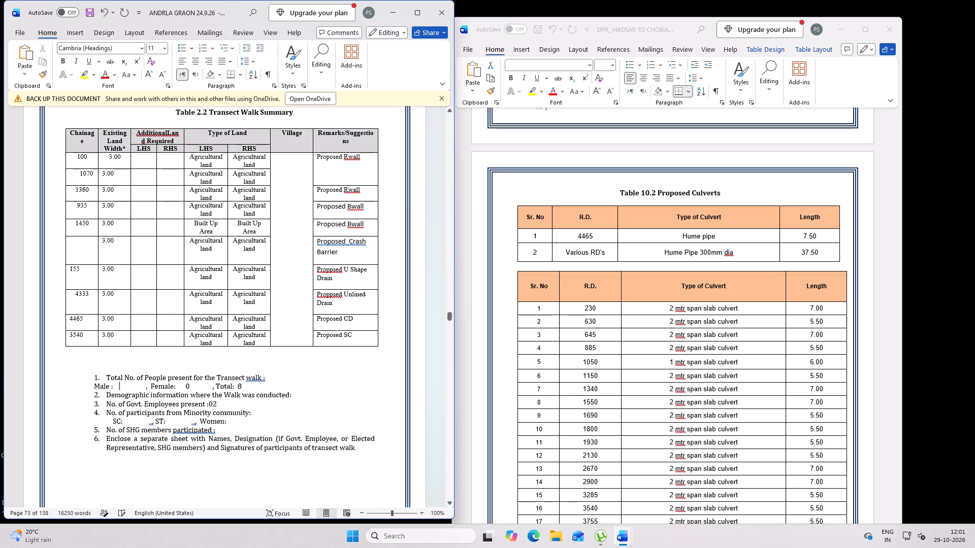
type("10")
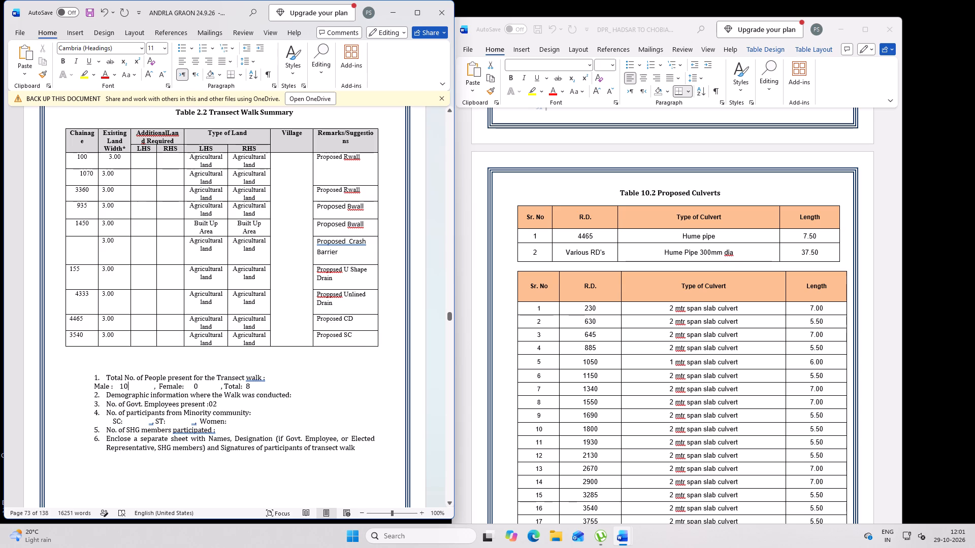
left_click(196, 386)
left_click(204, 386)
key("BackSpace")
key("BackSpace")
key("BackSpace")
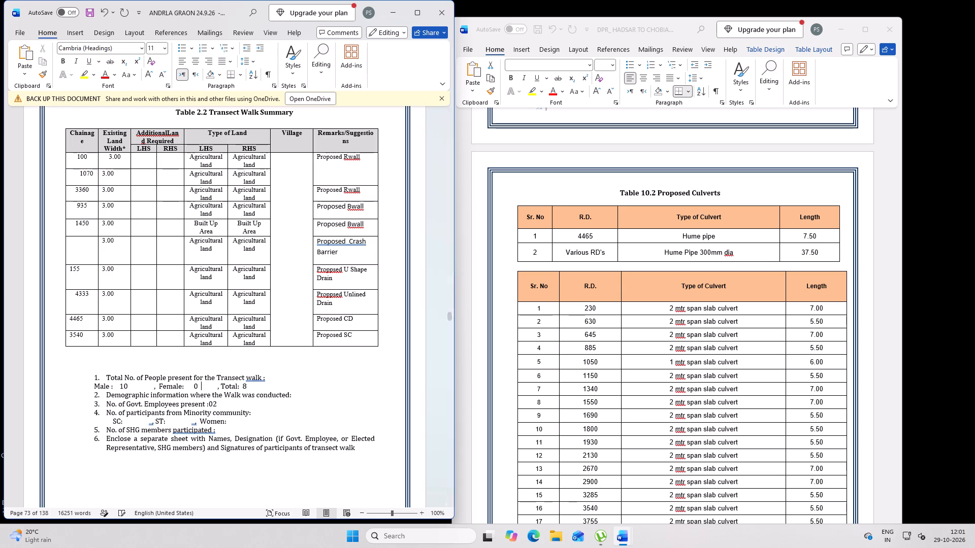
key("BackSpace")
key("BackSpace")
key("6")
left_click(245, 387)
key("BackSpace")
type("16")
Look through the transect walk photos in ANDRLA GRAON and find the 2.5 Transect Walk Summary photos in the HADSAR TO CHOBIA document.
scroll(185, 441, "down", 10)
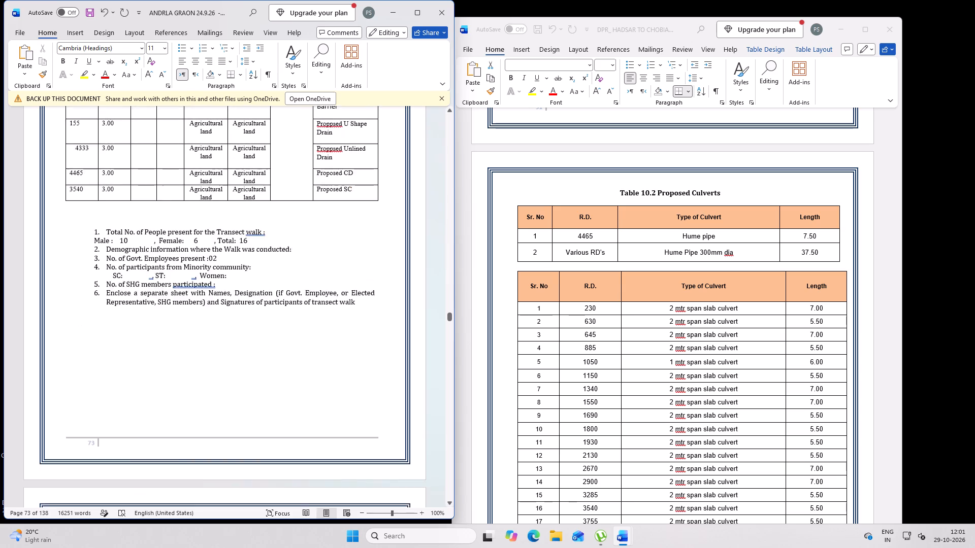
scroll(221, 370, "down", 15)
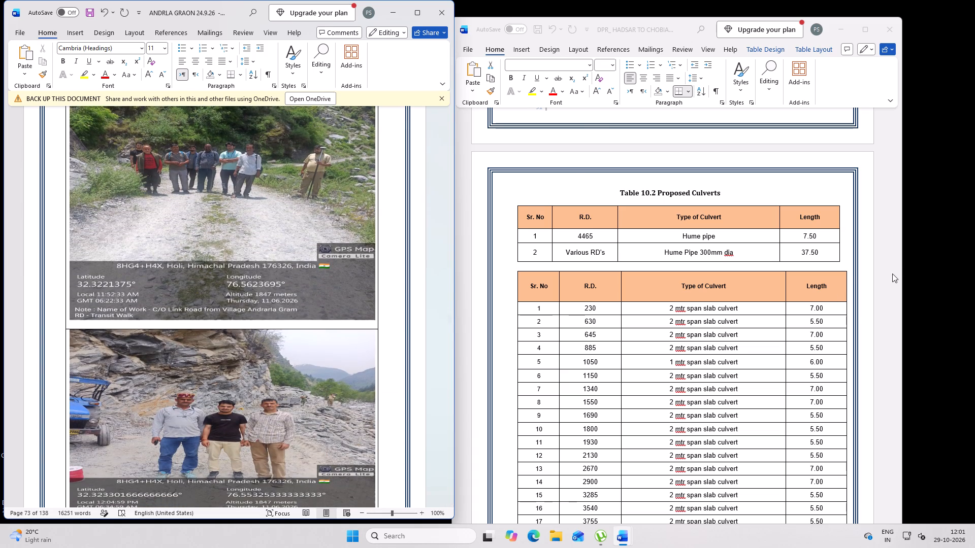
left_click(891, 276)
left_click_drag(897, 391, 892, 375)
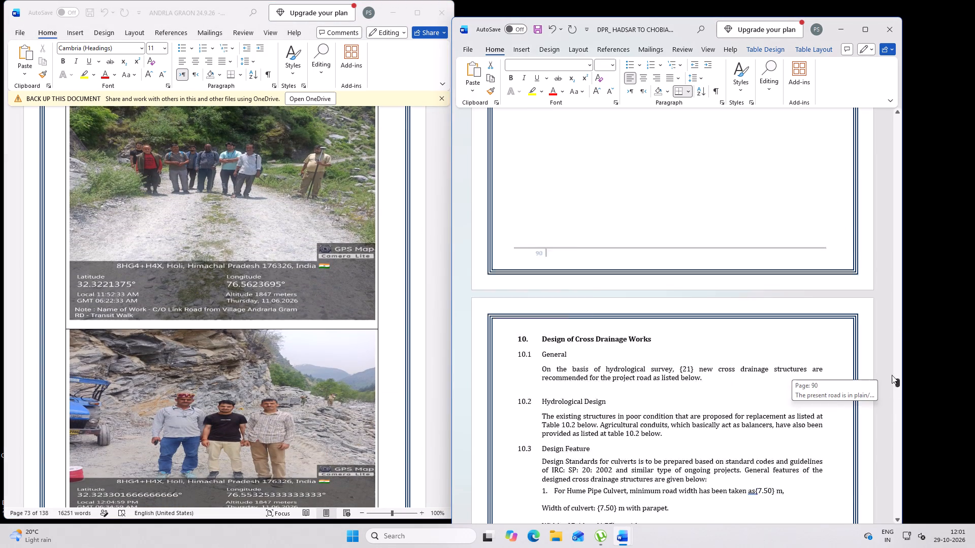
left_click_drag(892, 375, 889, 326)
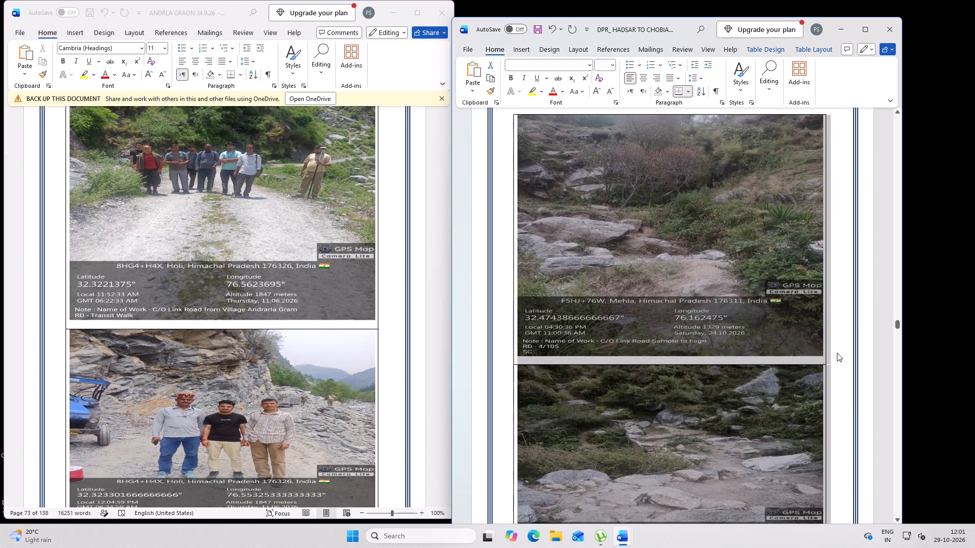
scroll(824, 325, "down", 10)
triple_click(897, 368)
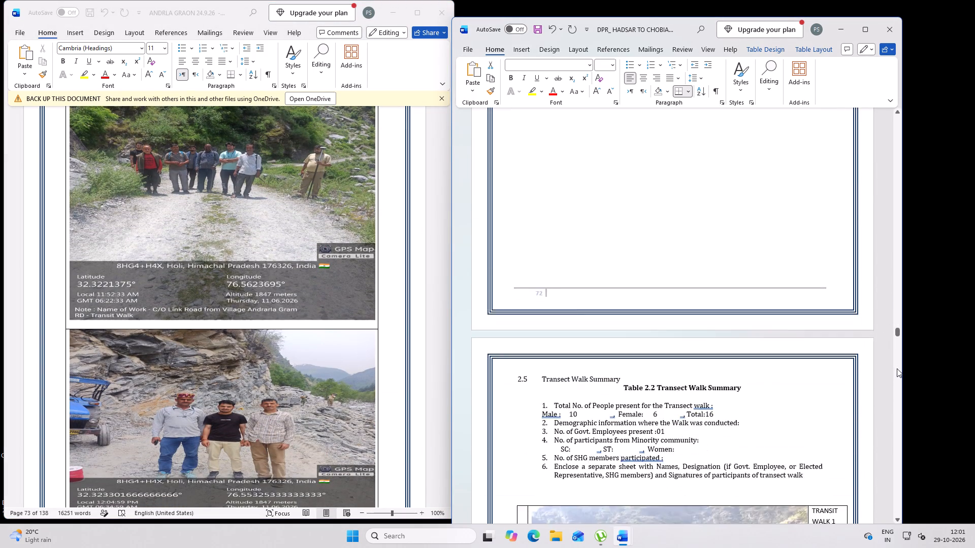
scroll(800, 391, "up", 14)
scroll(339, 356, "up", 6)
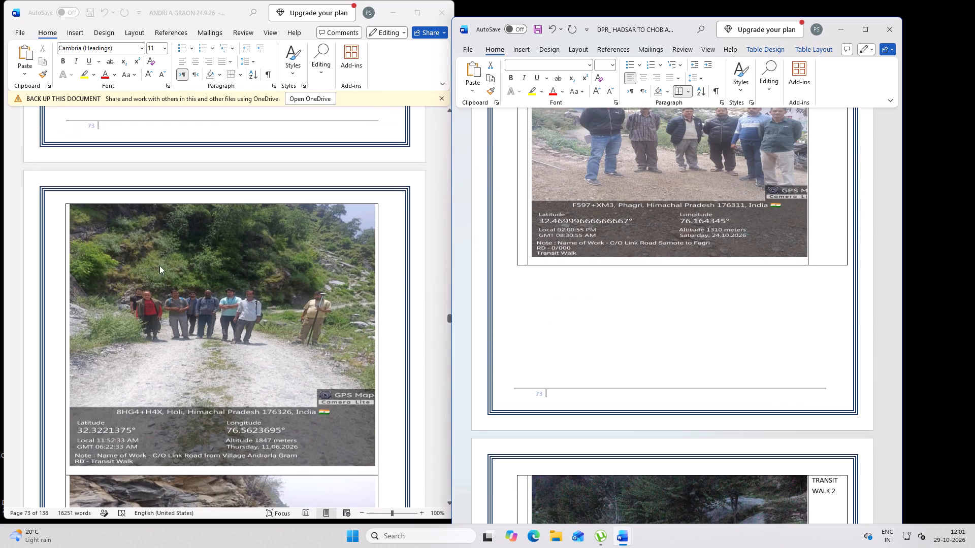
Delete the first transect walk group photo from the photo table in the ANDRLA GRAON document.
left_click(157, 265)
left_click_drag(71, 220, 76, 223)
left_click(106, 236)
key("Delete")
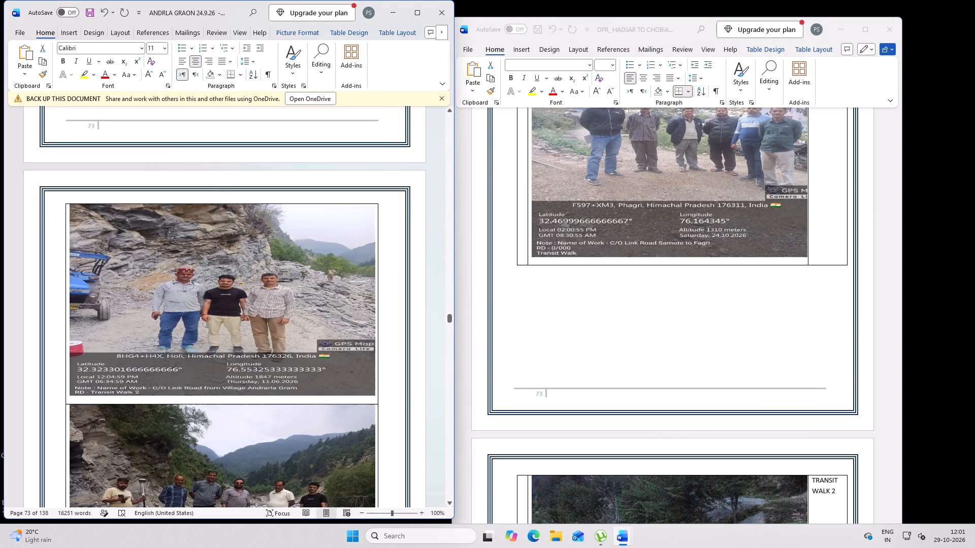
Delete the entire transect walk photo table below item 6 in the ANDRLA GRAON document.
scroll(106, 253, "up", 7)
left_click(62, 161)
right_click(62, 161)
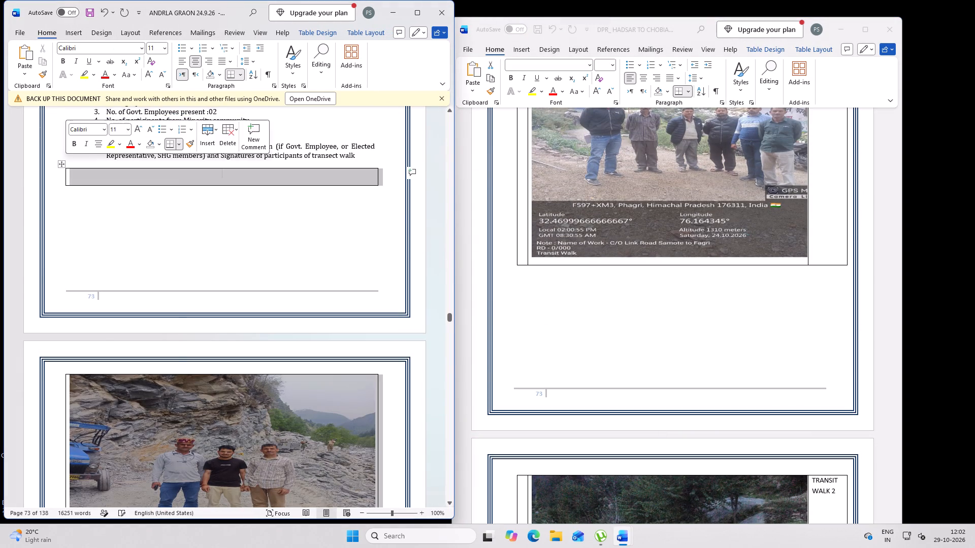
left_click(110, 267)
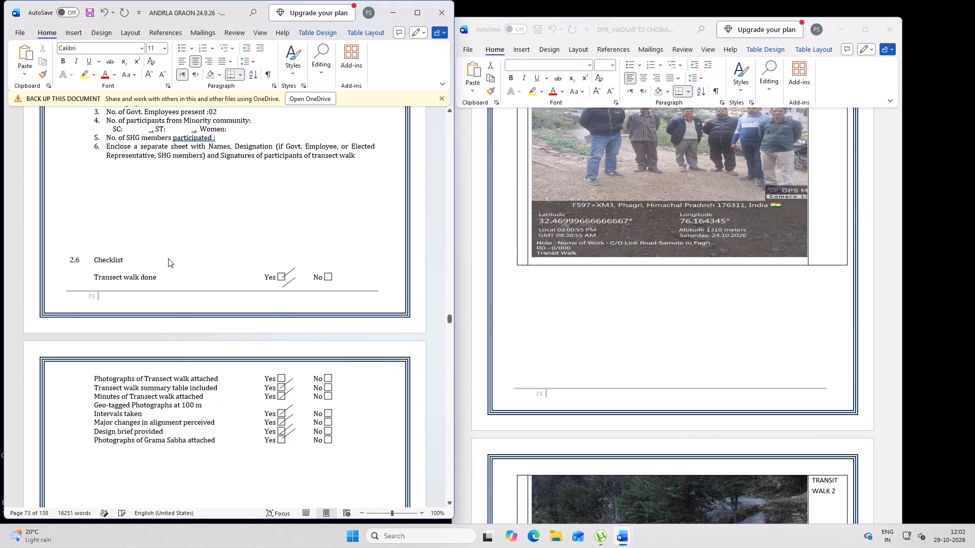
Copy the TRANSIT WALK photo table from the HADSAR TO CHOBIA document into the space below item 6 in ANDRLA GRAON.
scroll(582, 200, "up", 7)
left_click(609, 267)
key("Escape")
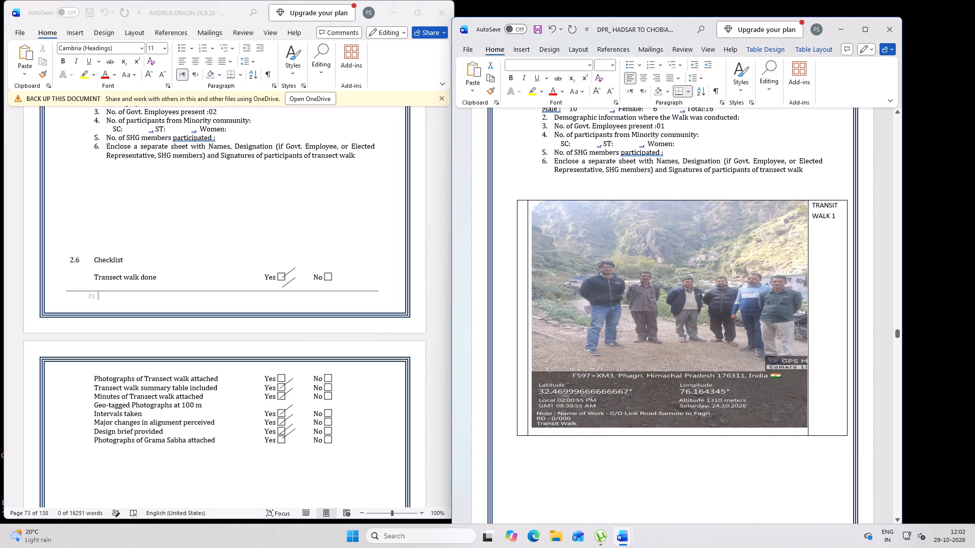
left_click(520, 199)
left_click(538, 206)
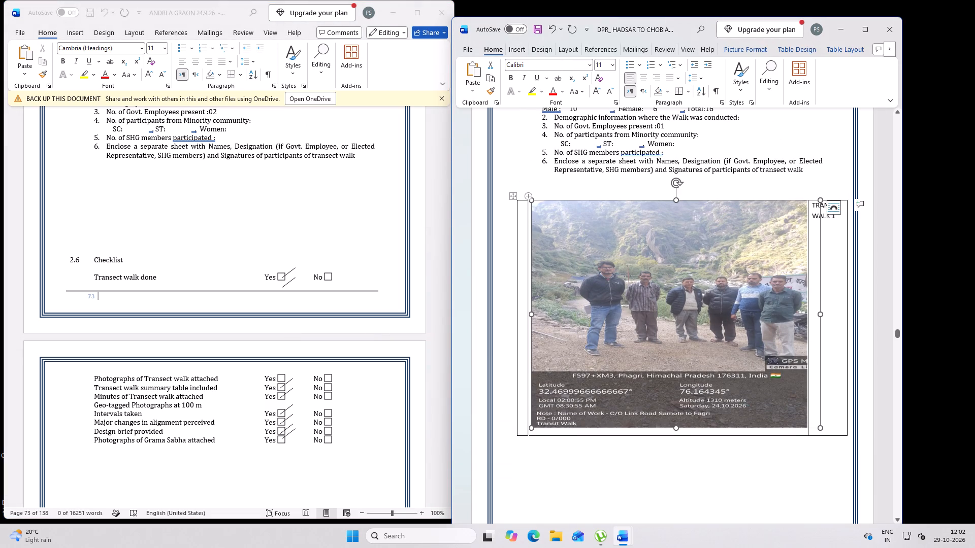
left_click(512, 196)
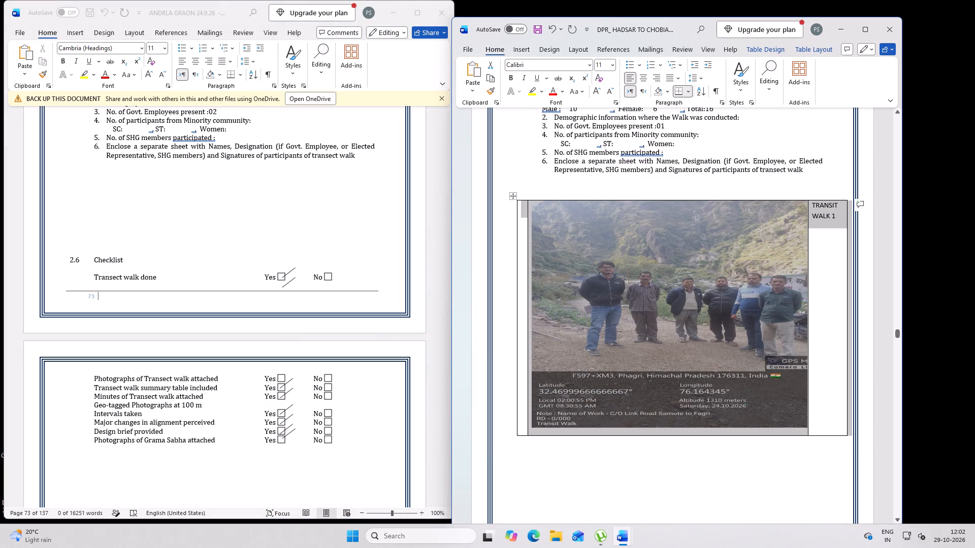
key("ctrl+c")
left_click(97, 186)
key("ctrl+v")
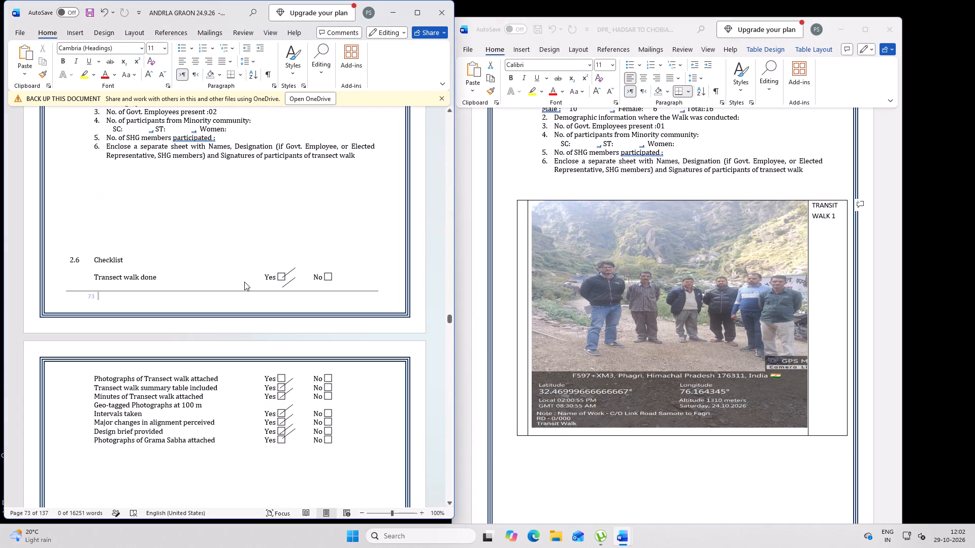
Set the TBM-1 latitude in ANDRLA GRAON's benchmark table to 32.469873N, using the RD 0/100 photo in the HADSAR TO CHOBIA document.
scroll(247, 284, "down", 7)
scroll(295, 296, "down", 16)
scroll(296, 324, "down", 8)
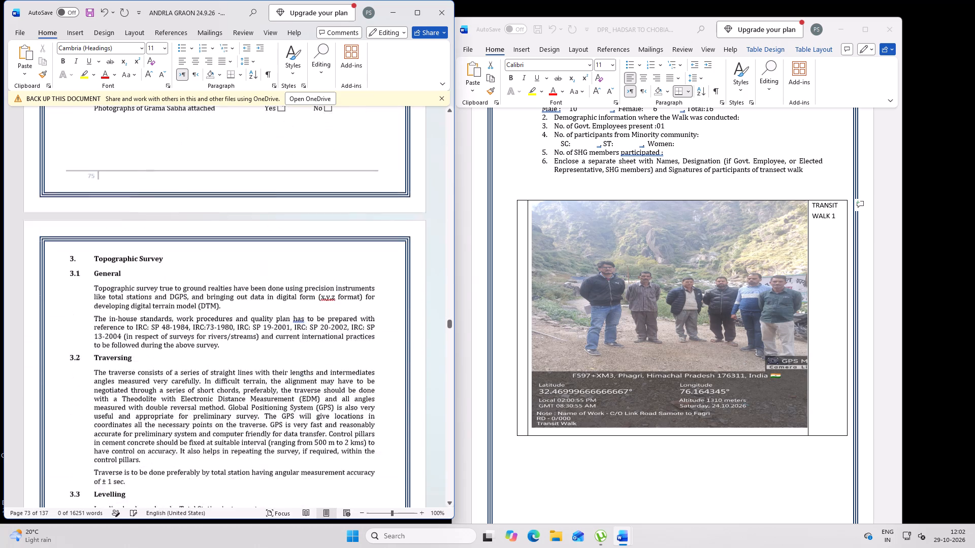
scroll(284, 336, "down", 14)
scroll(287, 336, "up", 1)
scroll(287, 336, "down", 20)
scroll(287, 336, "down", 2)
middle_click(299, 330)
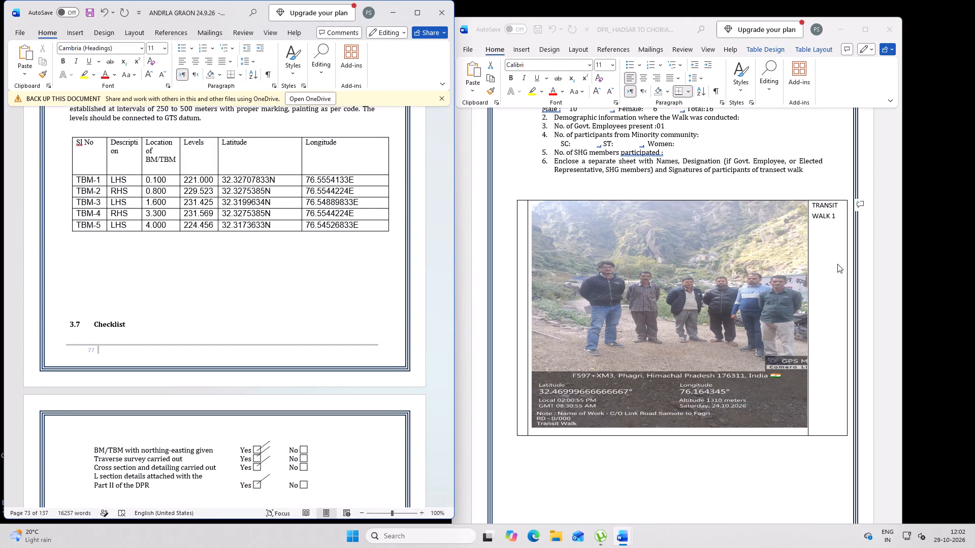
triple_click(900, 228)
left_click(899, 228)
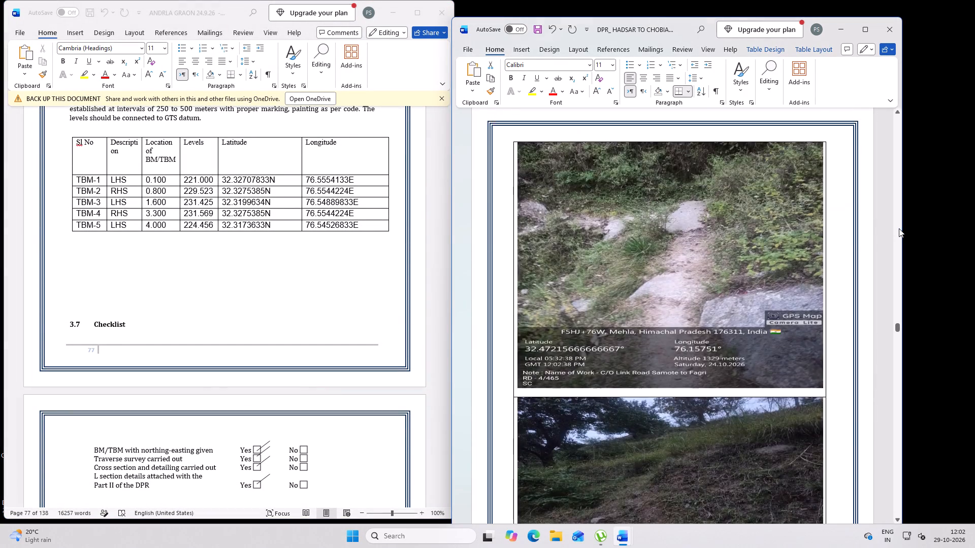
left_click_drag(899, 228, 898, 205)
left_click_drag(898, 205, 892, 188)
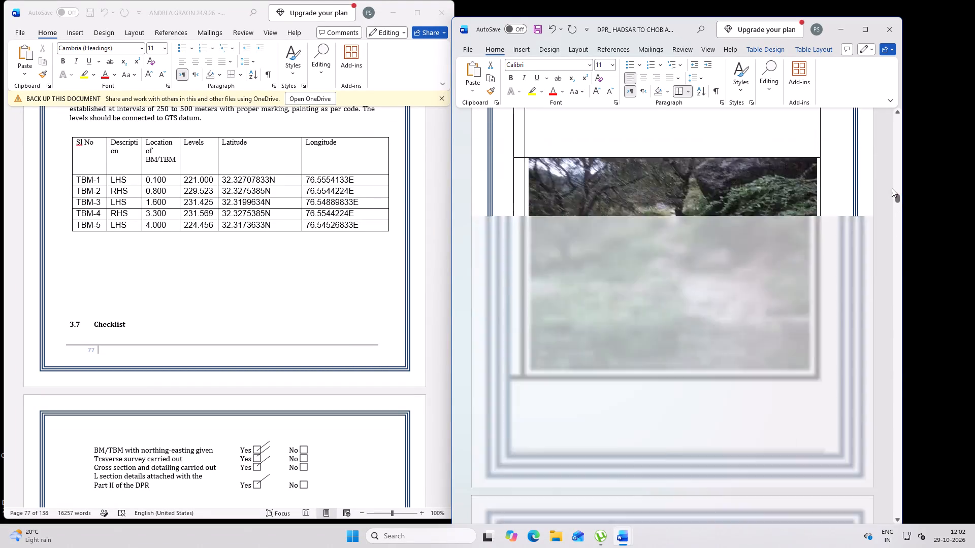
left_click_drag(892, 188, 891, 180)
left_click_drag(899, 174, 899, 163)
left_click(899, 155)
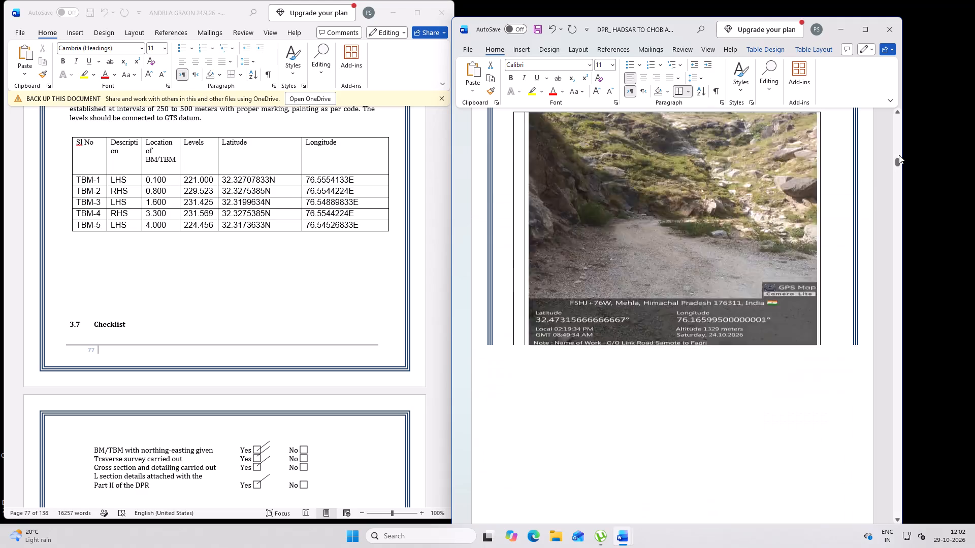
double_click(899, 155)
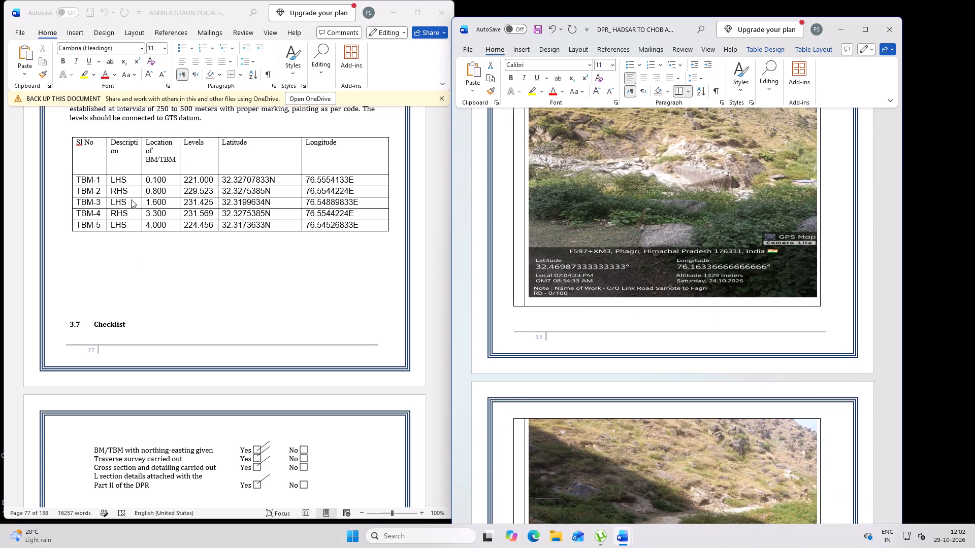
left_click(179, 193)
left_click_drag(209, 177, 215, 181)
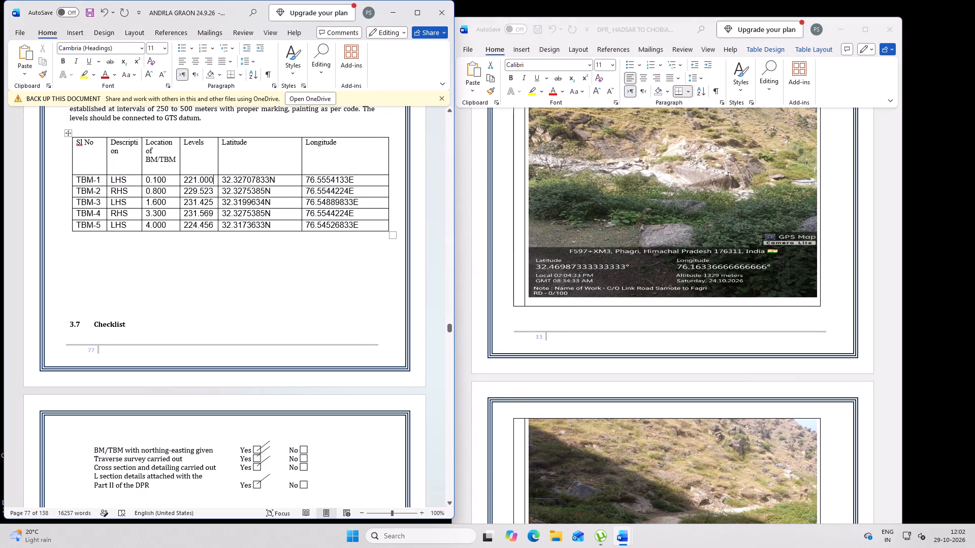
left_click_drag(268, 179, 276, 182)
key("BackSpace")
key("BackSpace")
key("BackSpace")
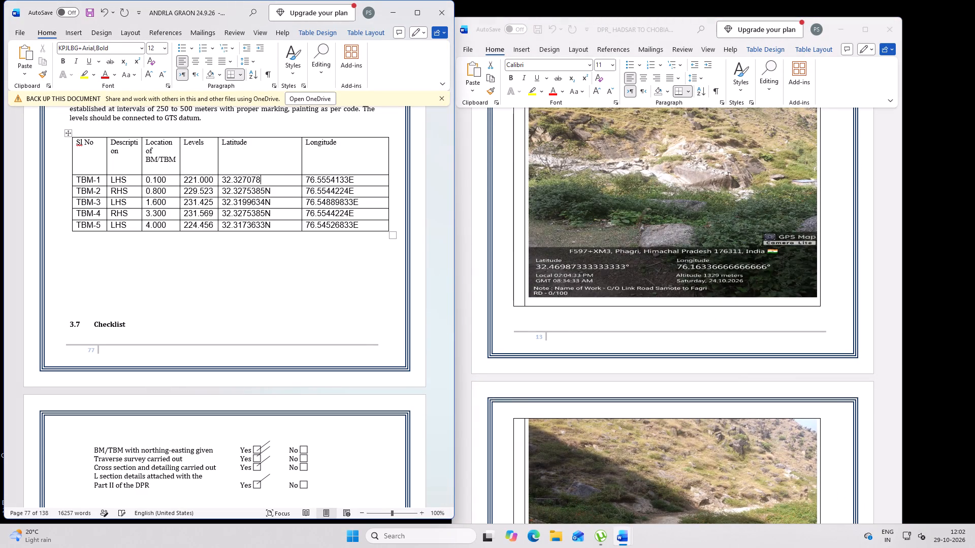
key("BackSpace")
key("BackSpace")
key("BackSpace")
key("BackSpace")
key("BackSpace")
key("BackSpace")
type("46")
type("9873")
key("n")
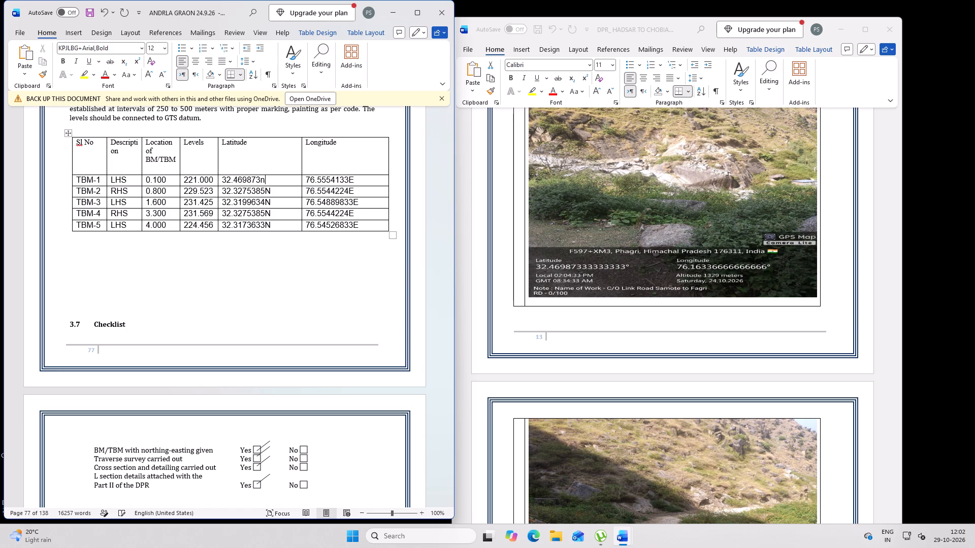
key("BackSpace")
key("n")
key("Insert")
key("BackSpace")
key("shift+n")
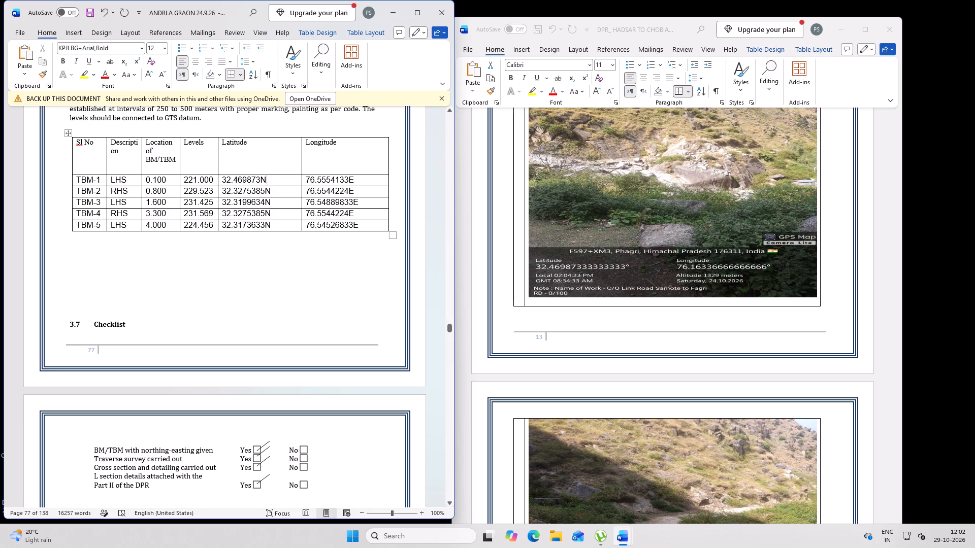
Set the TBM-1 longitude to 76.163366E, using the same RD 0/100 photo.
left_click_drag(347, 178, 355, 181)
key("BackSpace")
key("BackSpace")
key("BackSpace")
key("BackSpace")
key("BackSpace")
key("BackSpace")
key("BackSpace")
key("BackSpace")
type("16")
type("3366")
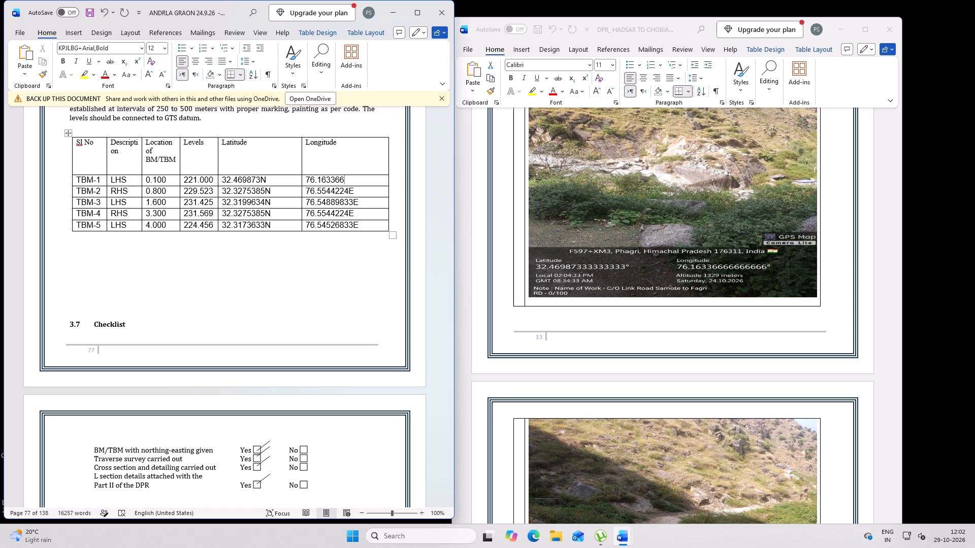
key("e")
Set the TBM-2 latitude to 32.4742016N, using the RD 0/800 photo in the HADSAR TO CHOBIA document.
scroll(609, 341, "down", 4)
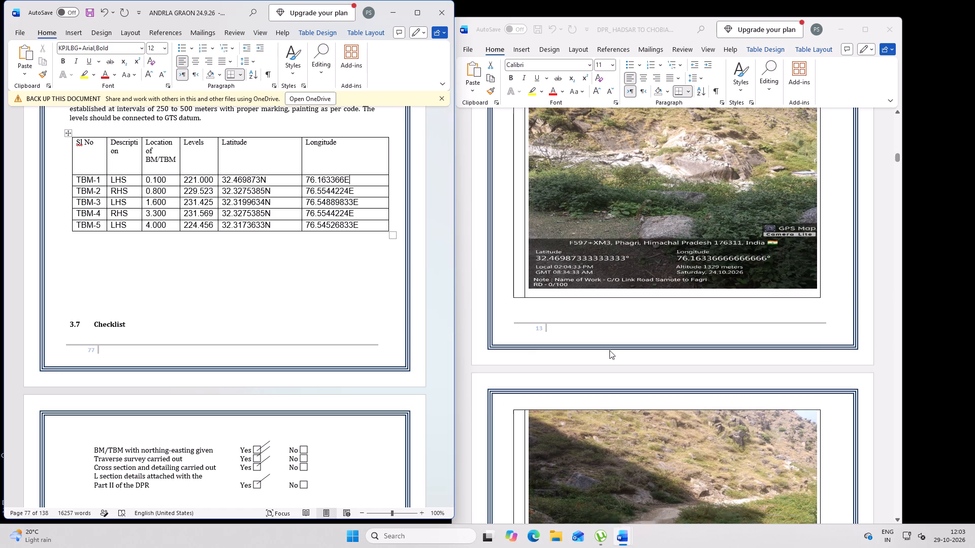
scroll(609, 350, "down", 12)
middle_click(649, 292)
triple_click(901, 386)
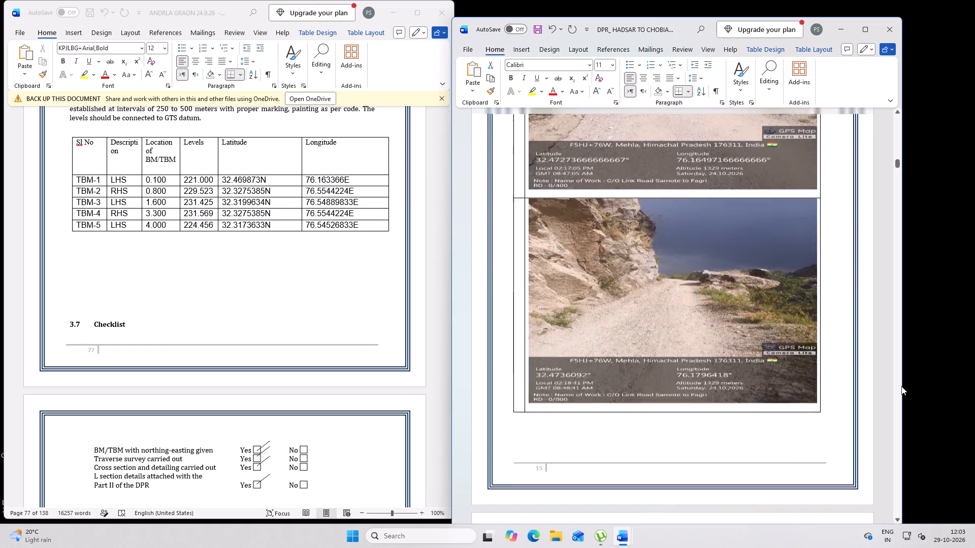
left_click(901, 386)
left_click(901, 386)
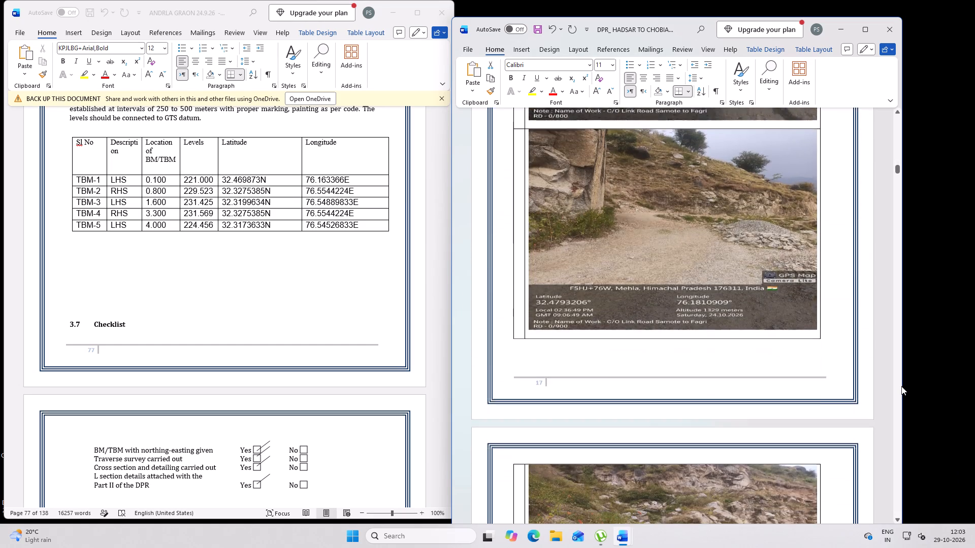
scroll(812, 385, "up", 5)
left_click(233, 203)
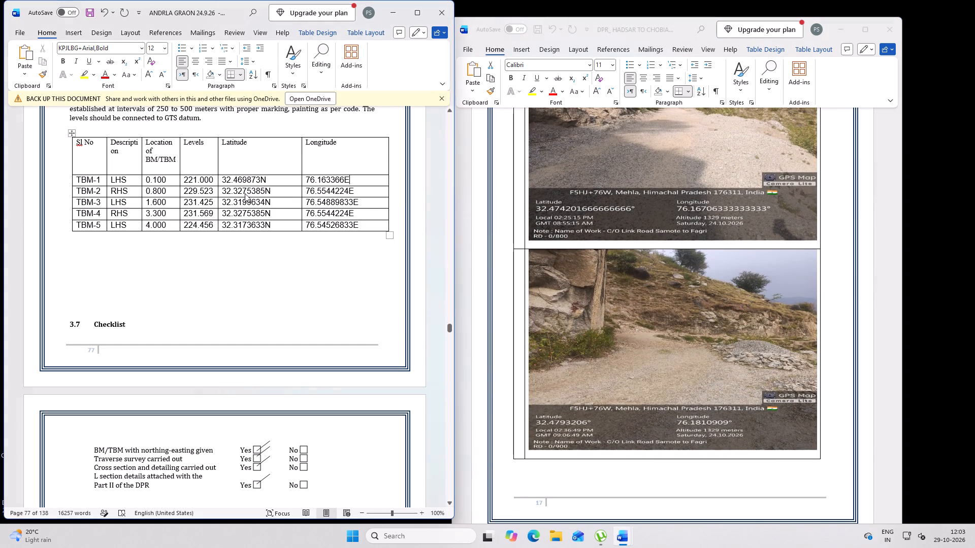
left_click(263, 191)
key("Right")
key("BackSpace")
key("BackSpace")
key("BackSpace")
key("BackSpace")
key("BackSpace")
key("BackSpace")
key("BackSpace")
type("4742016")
Set the TBM-2 longitude to 76.167063E, using the same RD 0/800 photo.
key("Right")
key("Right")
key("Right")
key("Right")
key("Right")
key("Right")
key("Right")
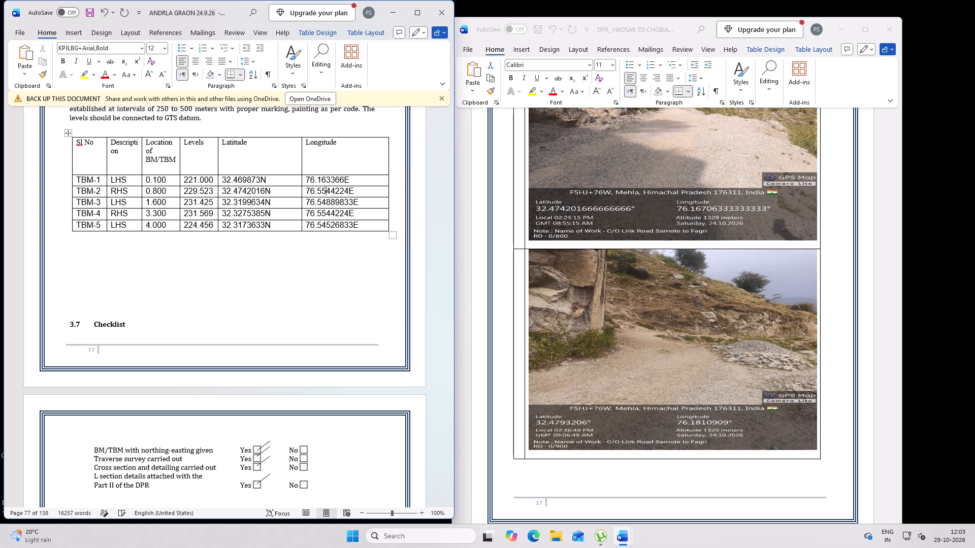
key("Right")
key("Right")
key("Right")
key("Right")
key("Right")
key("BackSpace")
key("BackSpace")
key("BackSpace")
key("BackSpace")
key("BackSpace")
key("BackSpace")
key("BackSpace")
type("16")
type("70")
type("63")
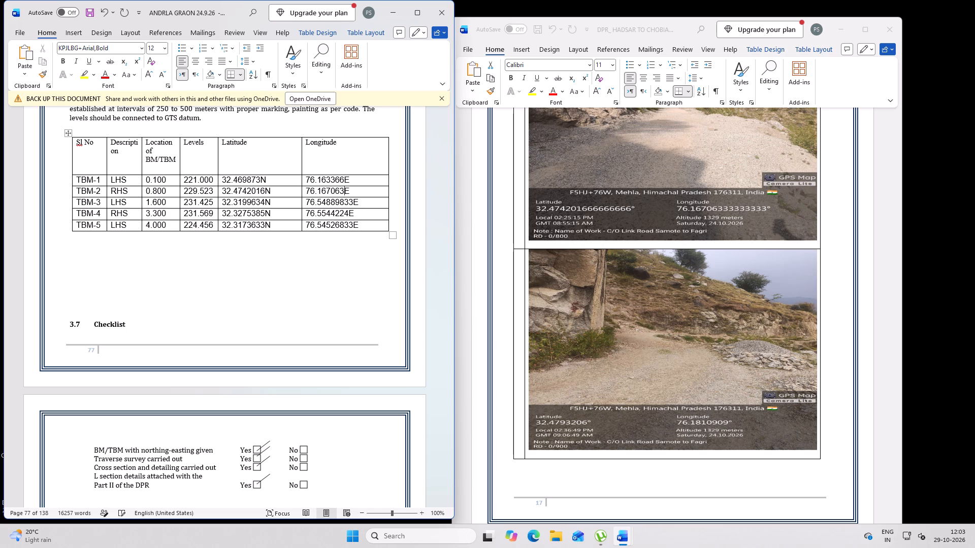
Set the TBM-3 latitude in ANDRLA GRAON's benchmark table to 32.47411N, using the RD 1/600 photo in the HADSAR TO CHOBIA document.
scroll(591, 307, "down", 16)
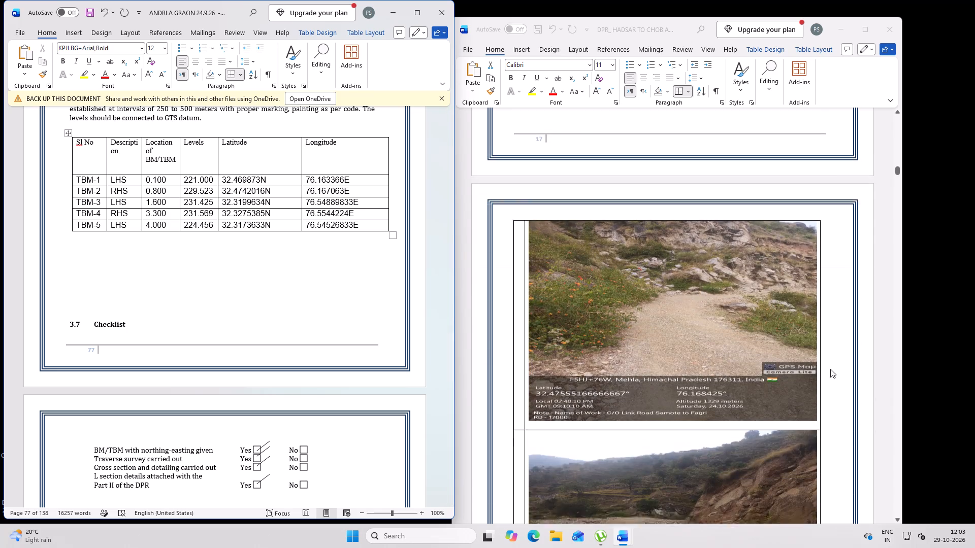
triple_click(899, 344)
left_click(899, 344)
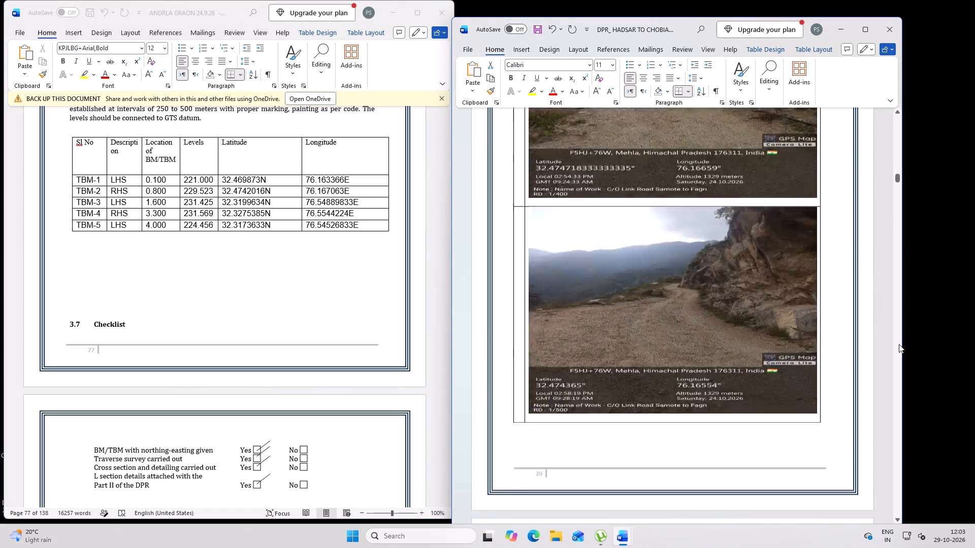
left_click(899, 344)
scroll(553, 351, "up", 5)
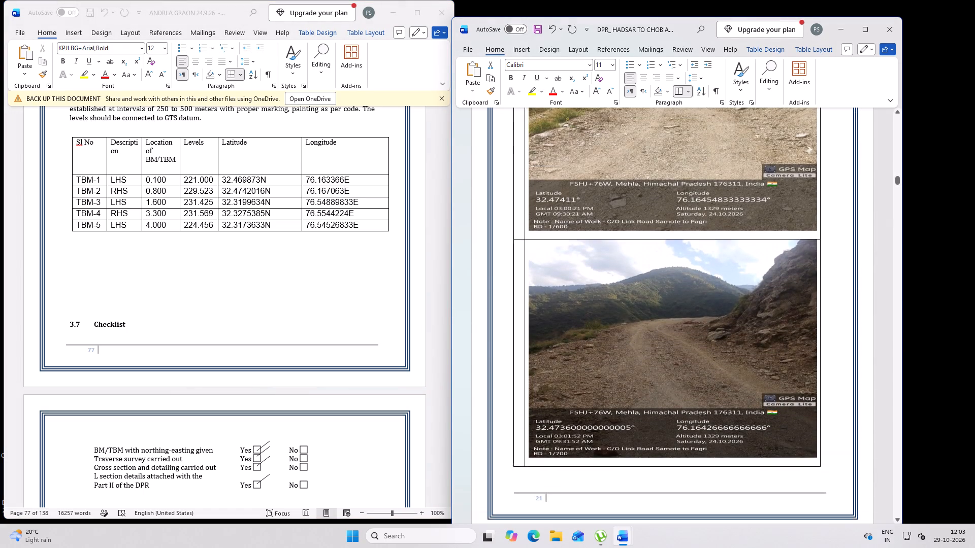
scroll(552, 321, "up", 2)
left_click_drag(225, 196, 239, 207)
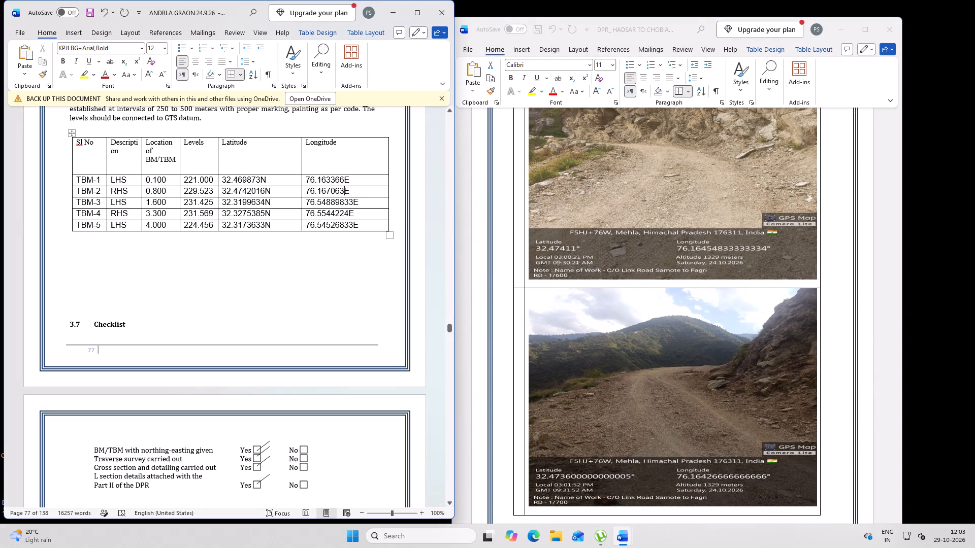
left_click(262, 204)
left_click(264, 203)
key("BackSpace")
key("BackSpace")
key("BackSpace")
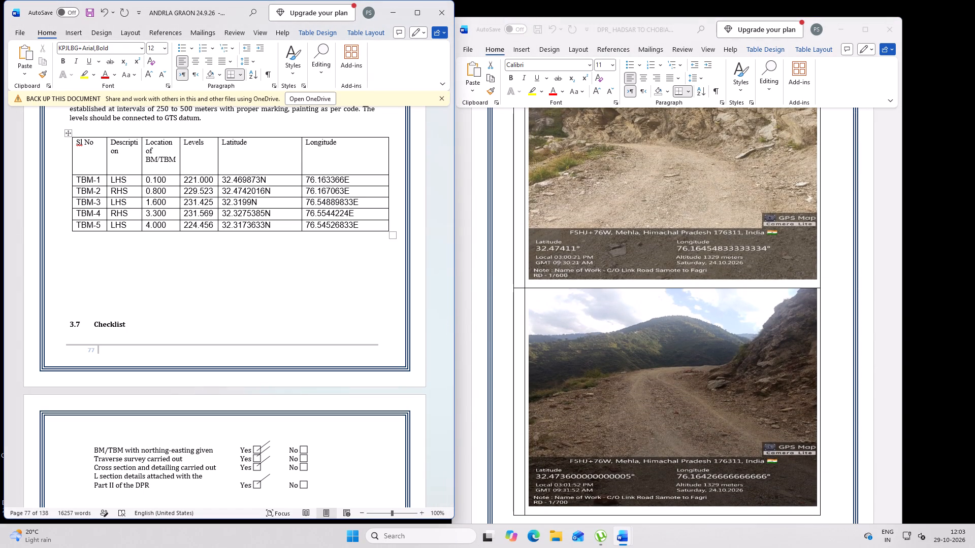
key("BackSpace")
key("BackSpace")
key("BackSpace")
key("BackSpace")
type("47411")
Set the TBM-3 longitude to 76.16454834E, using the same RD 1/600 photo.
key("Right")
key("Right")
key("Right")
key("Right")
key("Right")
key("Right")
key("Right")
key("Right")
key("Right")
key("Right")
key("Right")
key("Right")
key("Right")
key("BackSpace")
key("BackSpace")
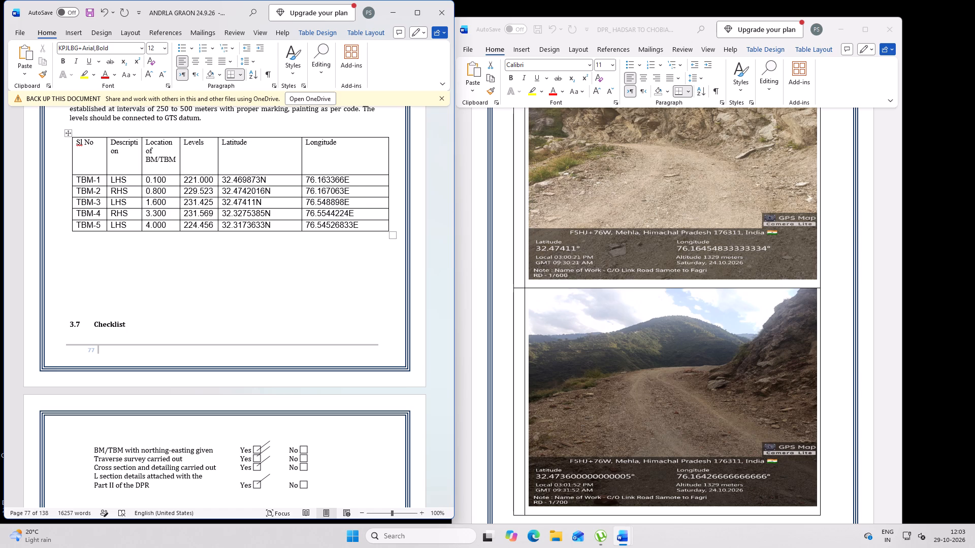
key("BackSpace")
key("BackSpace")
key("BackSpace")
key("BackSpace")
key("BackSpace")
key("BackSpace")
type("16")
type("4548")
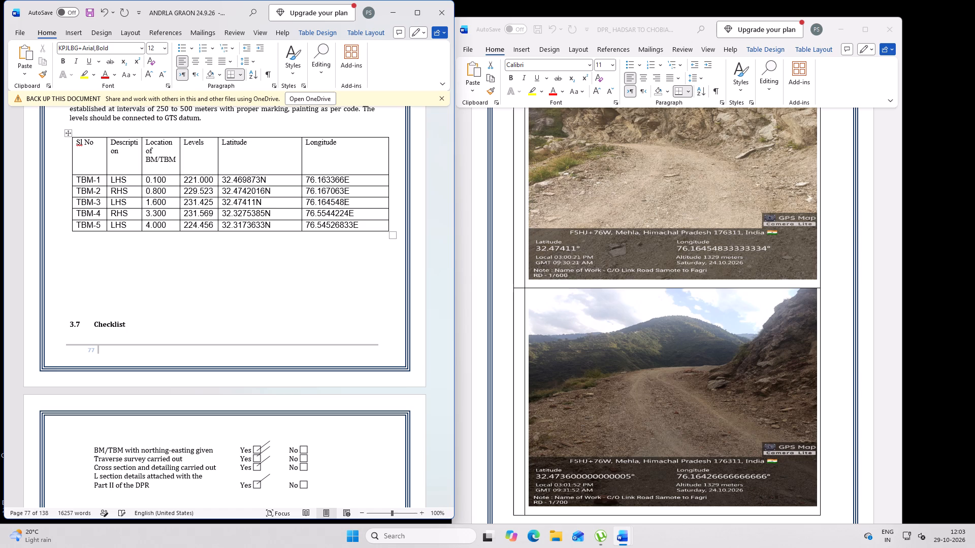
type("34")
Set the TBM-4 latitude to 32.47238835N, using the RD 3/300 photo in the HADSAR TO CHOBIA document.
left_click(871, 400)
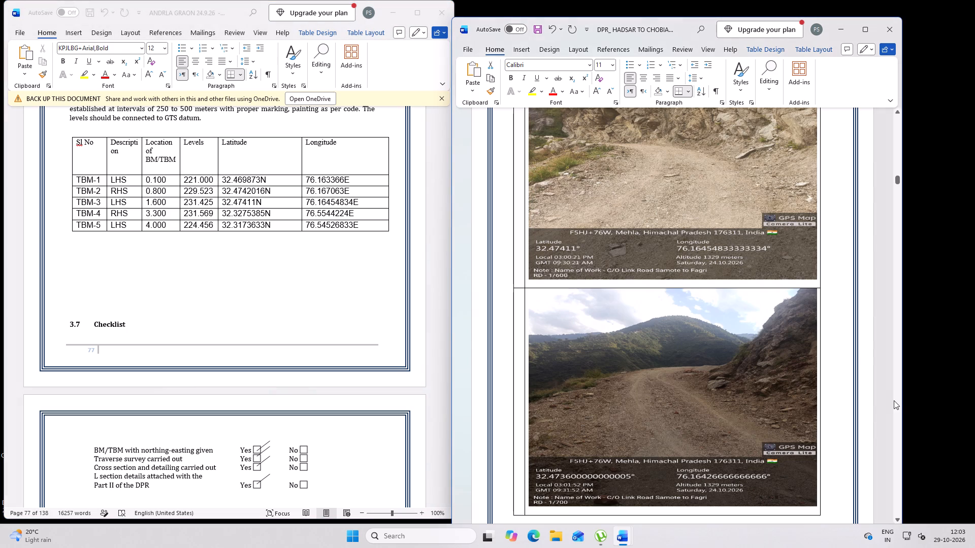
double_click(897, 403)
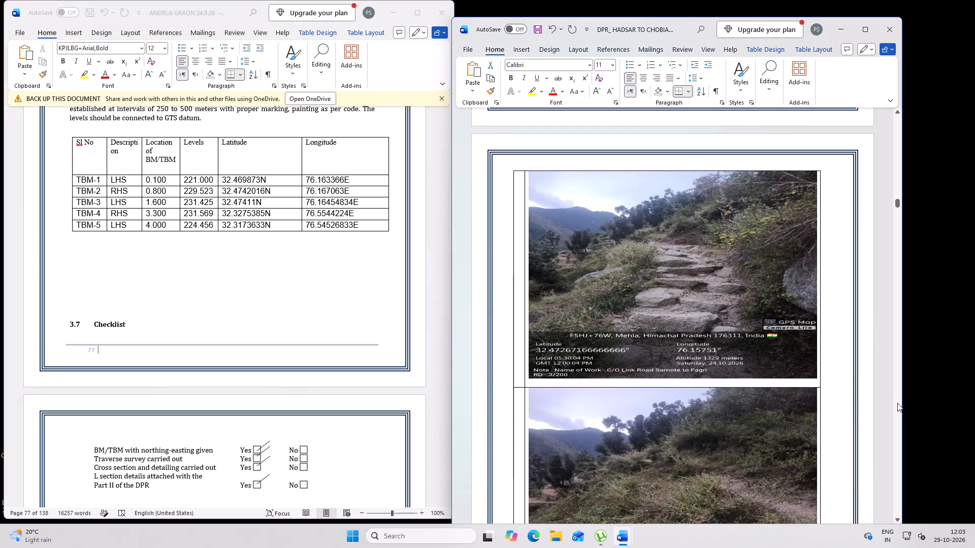
left_click(897, 403)
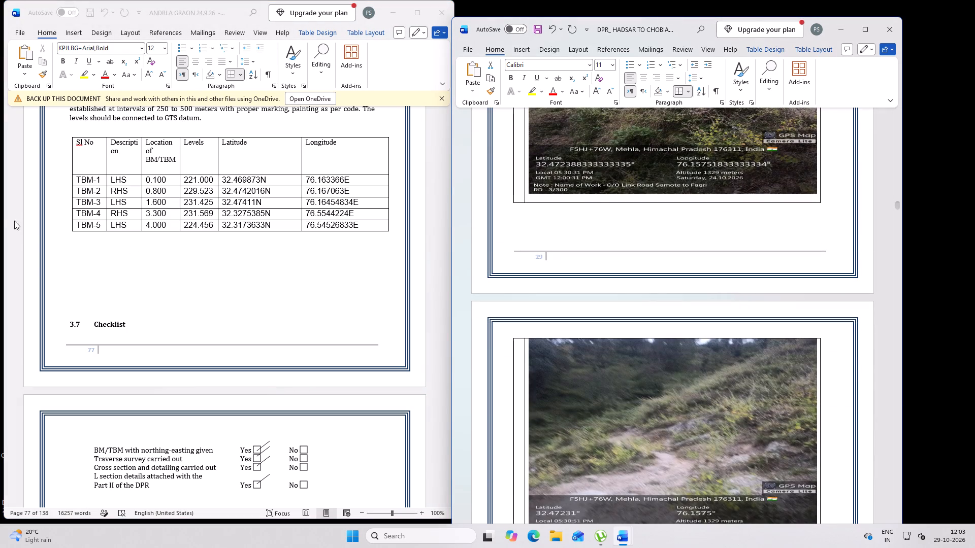
left_click_drag(256, 218, 257, 224)
left_click_drag(264, 213, 274, 216)
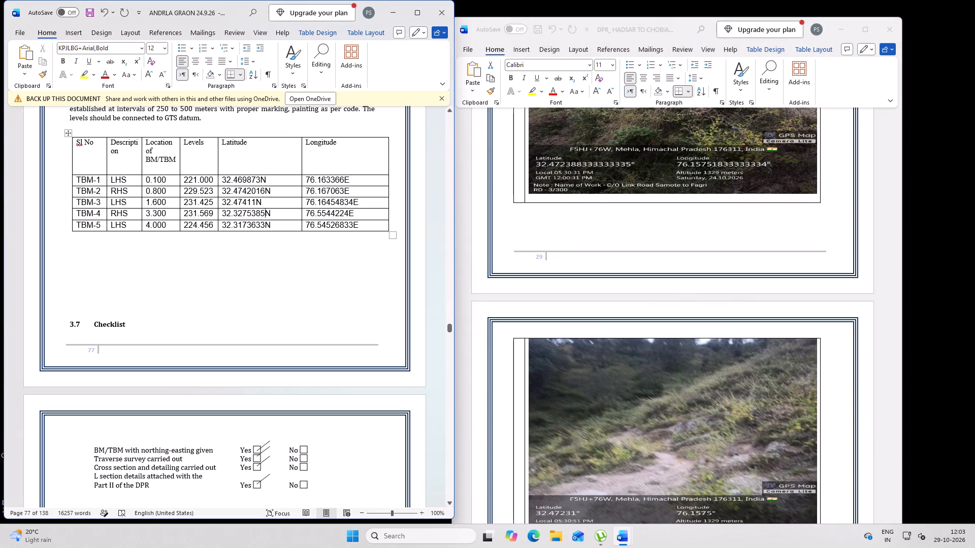
key("BackSpace")
key("BackSpace")
key("BackSpace")
key("BackSpace")
key("BackSpace")
key("BackSpace")
key("BackSpace")
key("BackSpace")
key("period")
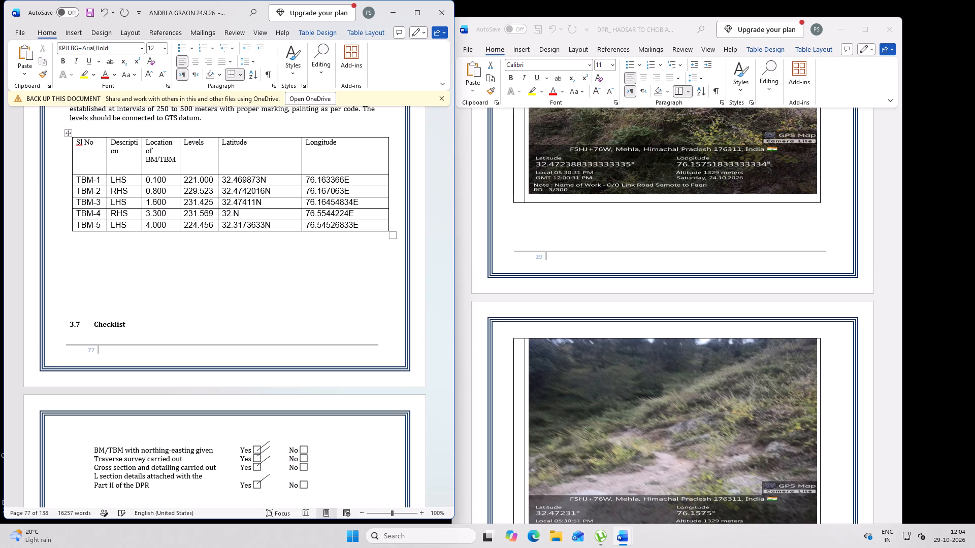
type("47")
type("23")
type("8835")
Set the TBM-4 longitude to 76.15751834E, using the same RD 3/300 photo.
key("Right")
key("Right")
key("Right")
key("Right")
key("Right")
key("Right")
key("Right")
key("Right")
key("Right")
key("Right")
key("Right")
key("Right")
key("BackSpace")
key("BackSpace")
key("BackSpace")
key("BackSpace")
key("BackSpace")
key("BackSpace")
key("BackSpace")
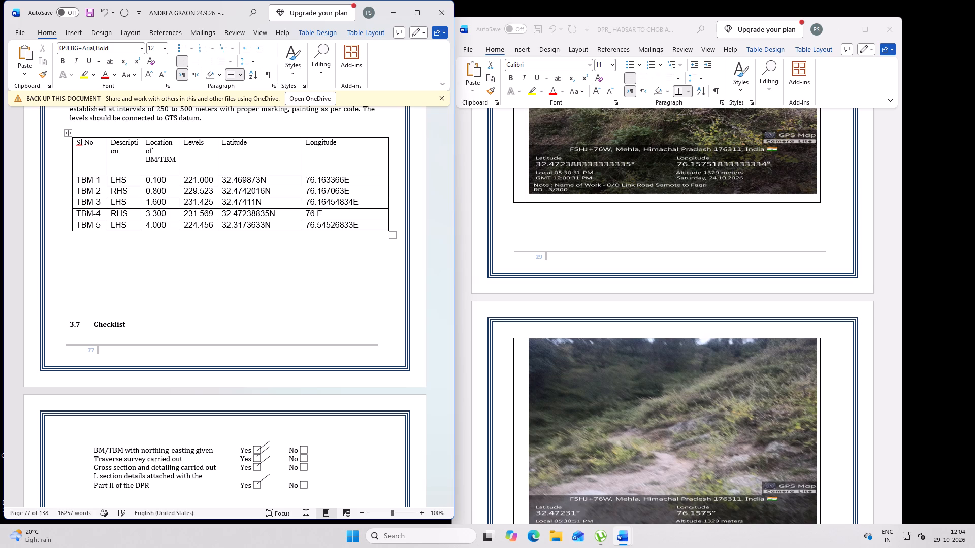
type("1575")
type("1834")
Set the TBM-5 location in the benchmark table to 4.700, matching the RD 4/700 photo in the HADSAR TO CHOBIA document.
scroll(569, 269, "down", 17)
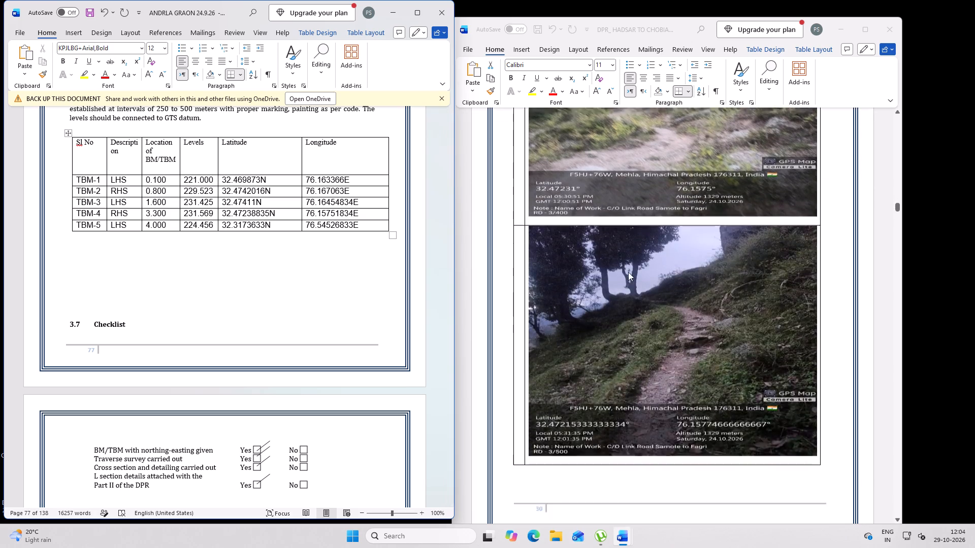
scroll(628, 272, "down", 20)
scroll(628, 272, "down", 11)
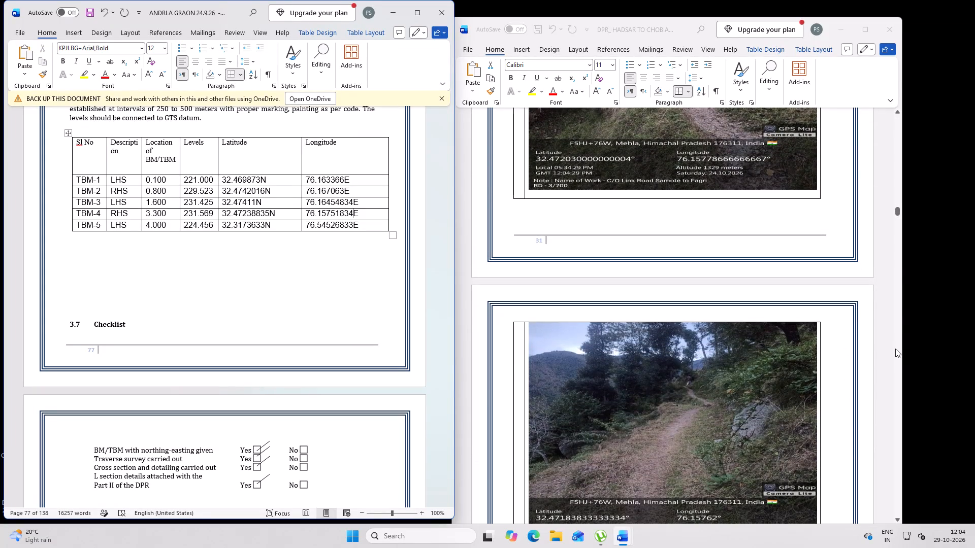
triple_click(901, 352)
triple_click(901, 352)
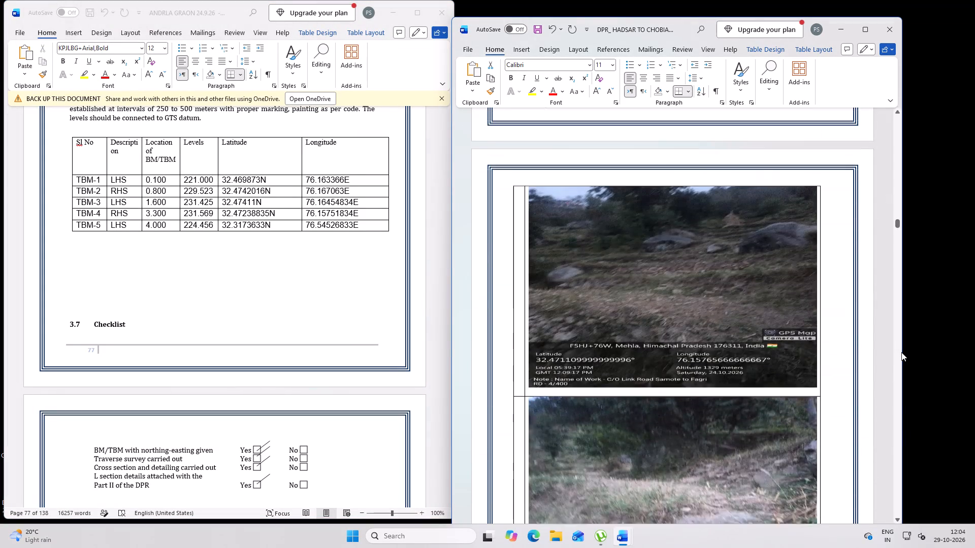
left_click(901, 352)
double_click(901, 352)
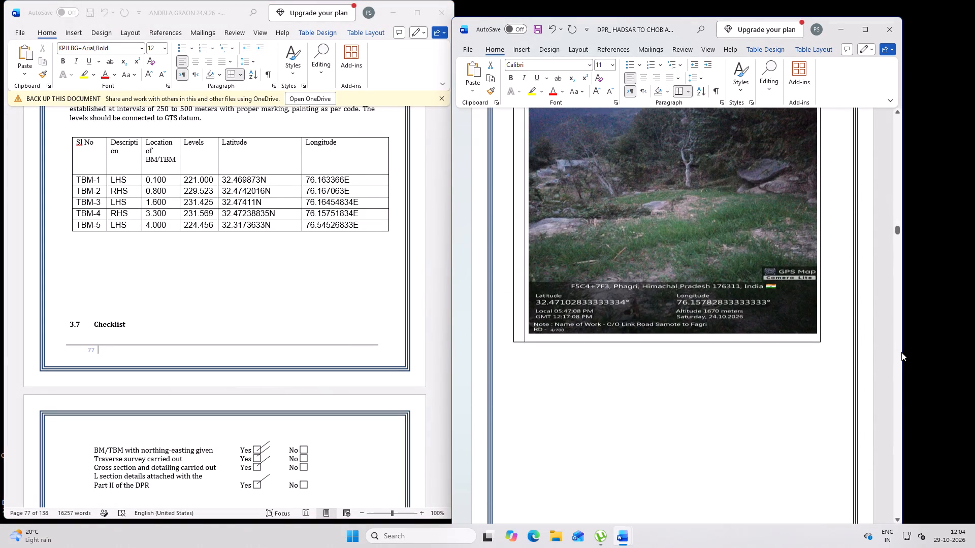
left_click(176, 223)
left_click(171, 224)
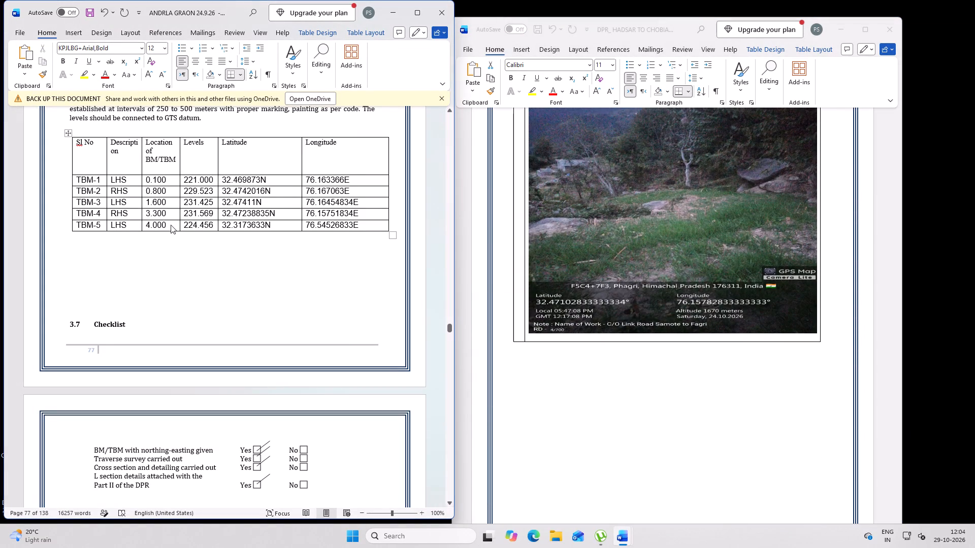
key("BackSpace")
key("BackSpace")
key("BackSpace")
type("700")
Set the TBM-5 latitude to 32.47102834N, using the RD 4/700 photo.
left_click(264, 228)
left_click(266, 222)
key("BackSpace")
key("BackSpace")
key("BackSpace")
key("BackSpace")
key("BackSpace")
key("BackSpace")
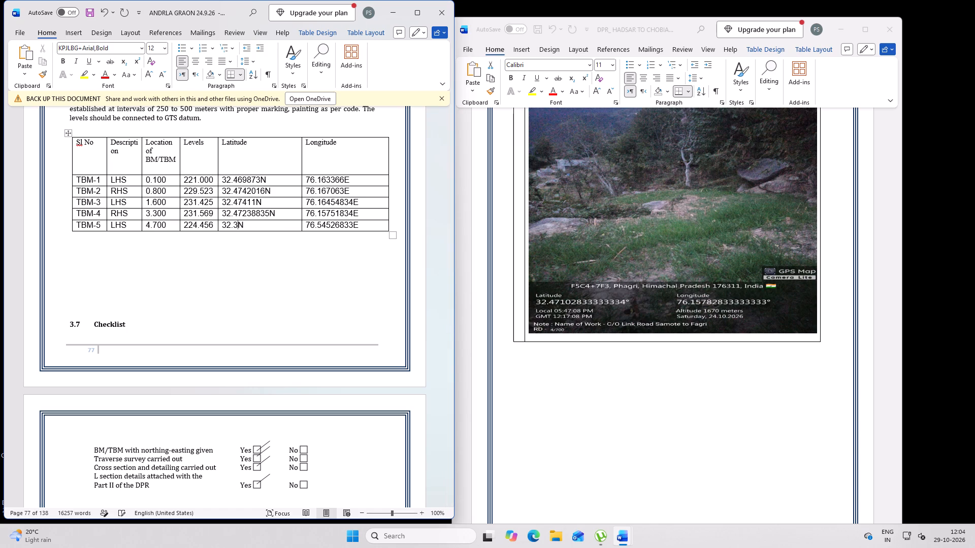
key("BackSpace")
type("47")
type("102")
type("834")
Set the TBM-5 longitude in the benchmark table to 76.1578283E, using the RD 4/700 photo in the HADSAR TO CHOBIA document.
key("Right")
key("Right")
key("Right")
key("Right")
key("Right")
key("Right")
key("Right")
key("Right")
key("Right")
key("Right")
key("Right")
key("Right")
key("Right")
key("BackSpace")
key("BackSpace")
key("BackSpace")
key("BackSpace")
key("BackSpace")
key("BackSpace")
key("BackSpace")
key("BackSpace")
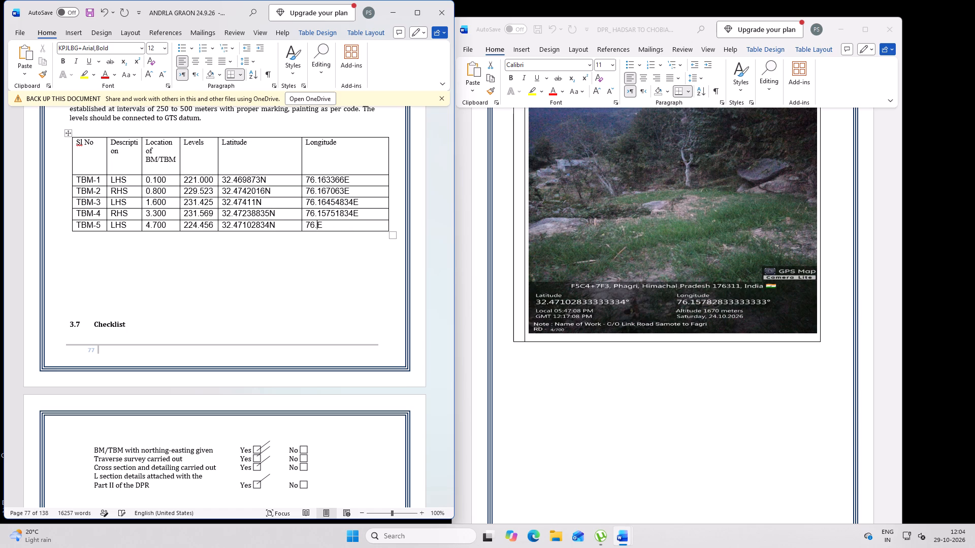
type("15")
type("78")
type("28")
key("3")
Delete the surplus blank lines between the benchmark table and the 3.7 Checklist heading to pull the checklist up.
left_click(92, 299)
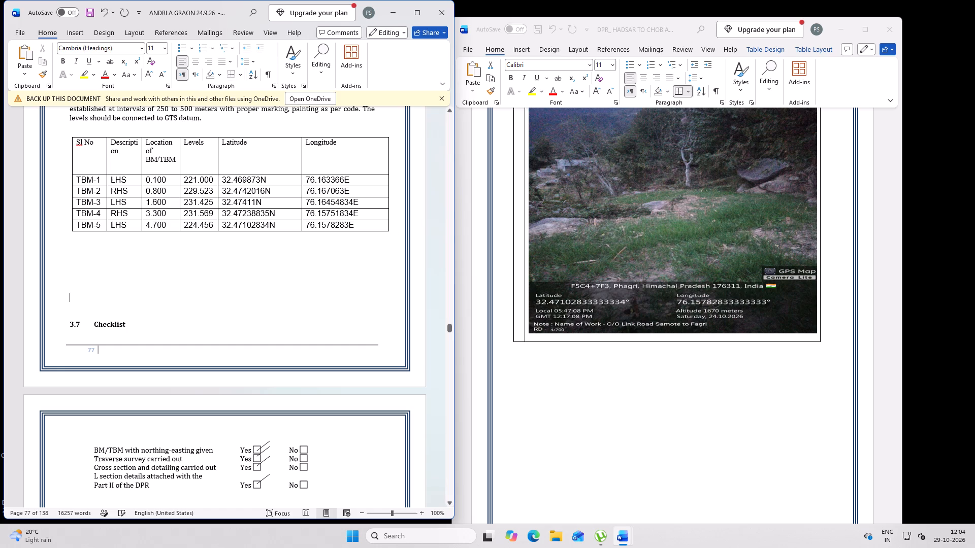
key("BackSpace")
key("BackSpace")
key("BackSpace")
key("BackSpace")
key("BackSpace")
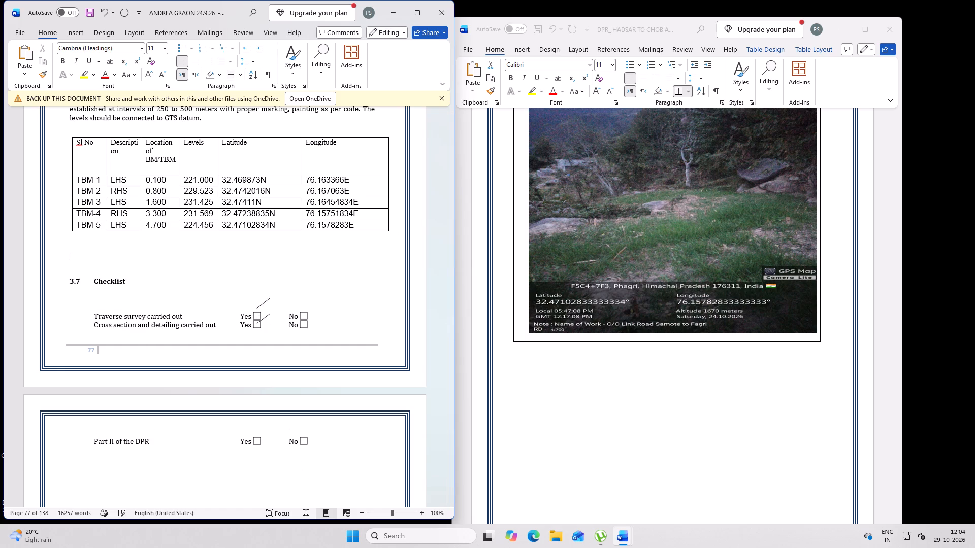
key("BackSpace")
key("BackSpace")
scroll(148, 288, "down", 16)
key("BackSpace")
Remove the empty paragraphs on the blank page following the 3.7 Checklist.
scroll(195, 326, "up", 8)
left_click(159, 333)
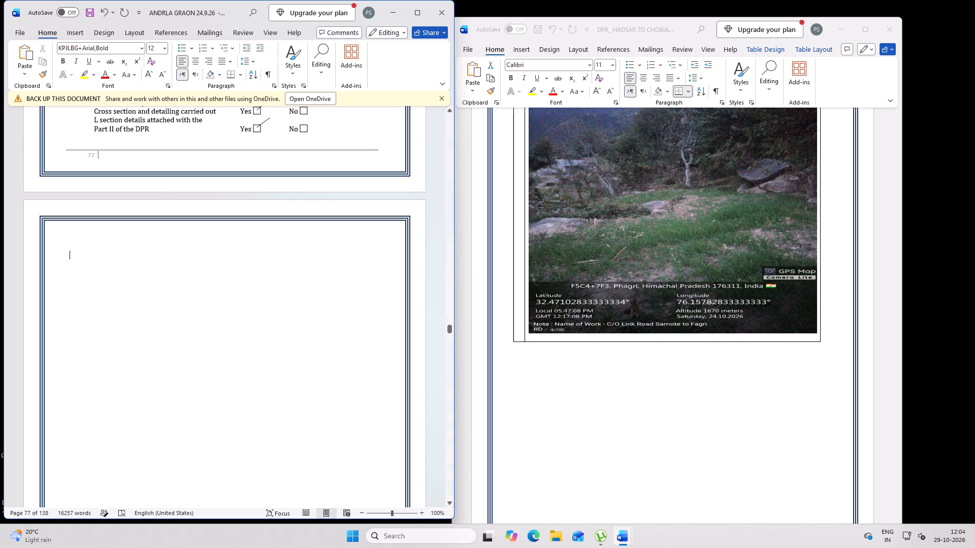
key("BackSpace")
key("BackSpace")
key("BackSpace")
Colour all text in Table 4.1, CBR values for different stretches, red.
scroll(184, 311, "down", 8)
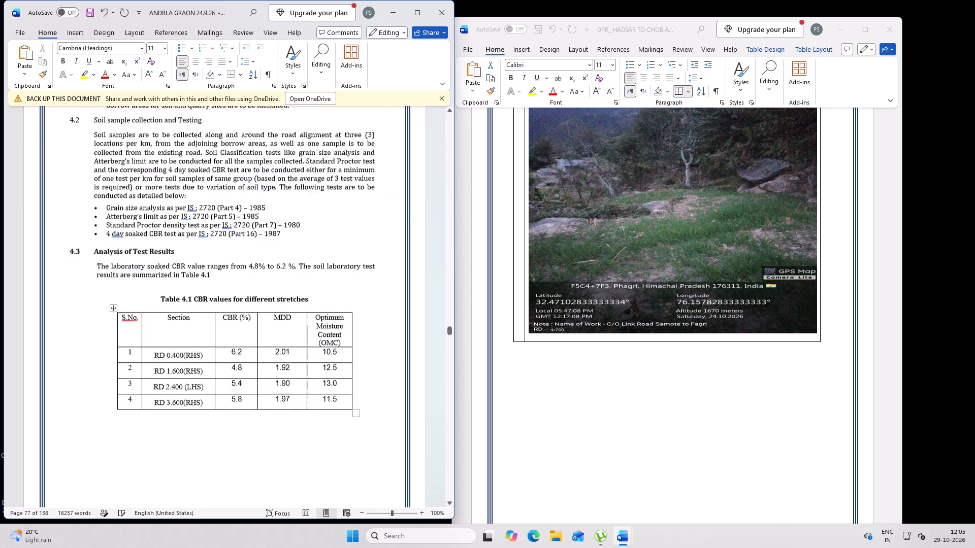
scroll(407, 356, "down", 7)
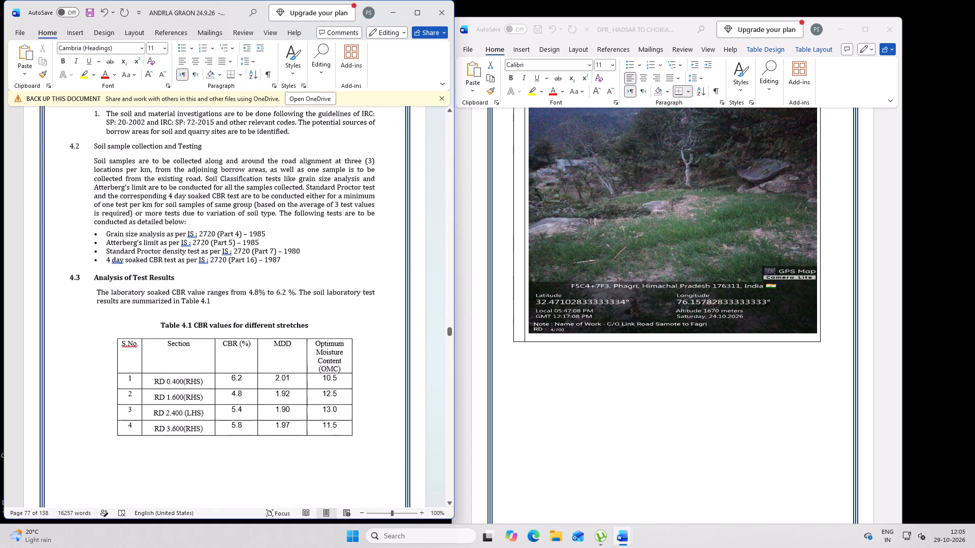
left_click(158, 326)
left_click(114, 308)
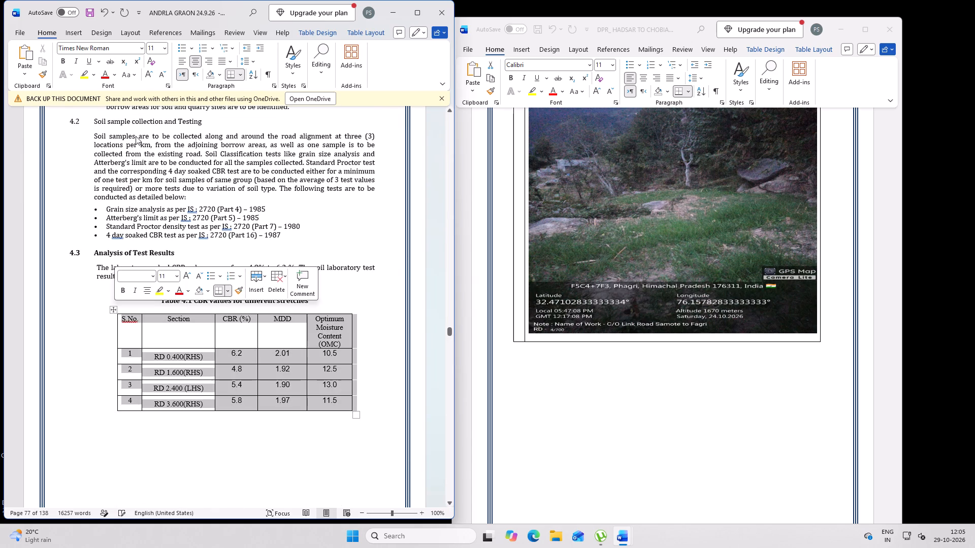
left_click(106, 76)
Delete the scanned Geotech Engineers and Consultants soil test report image that follows Table 4.1.
scroll(271, 374, "down", 6)
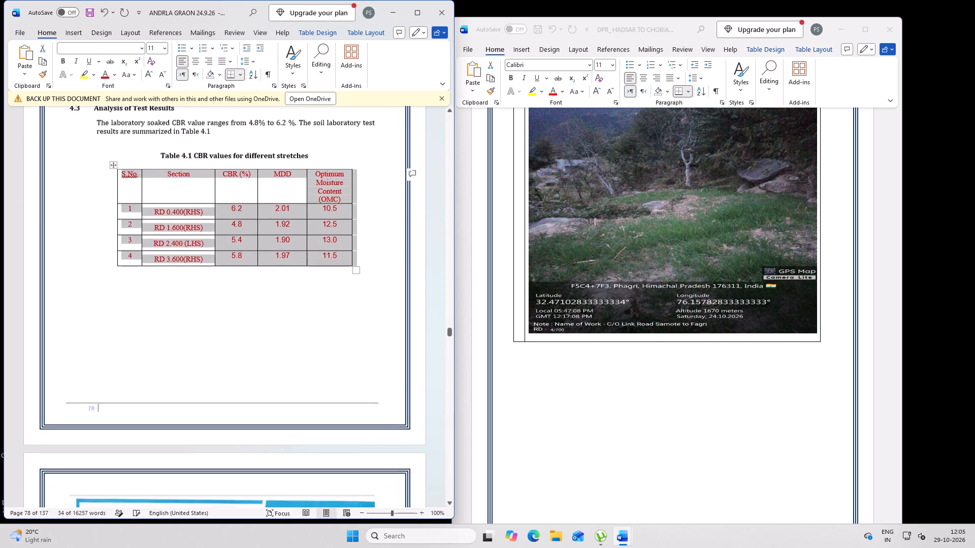
scroll(279, 345, "down", 12)
left_click(284, 338)
left_click(284, 338)
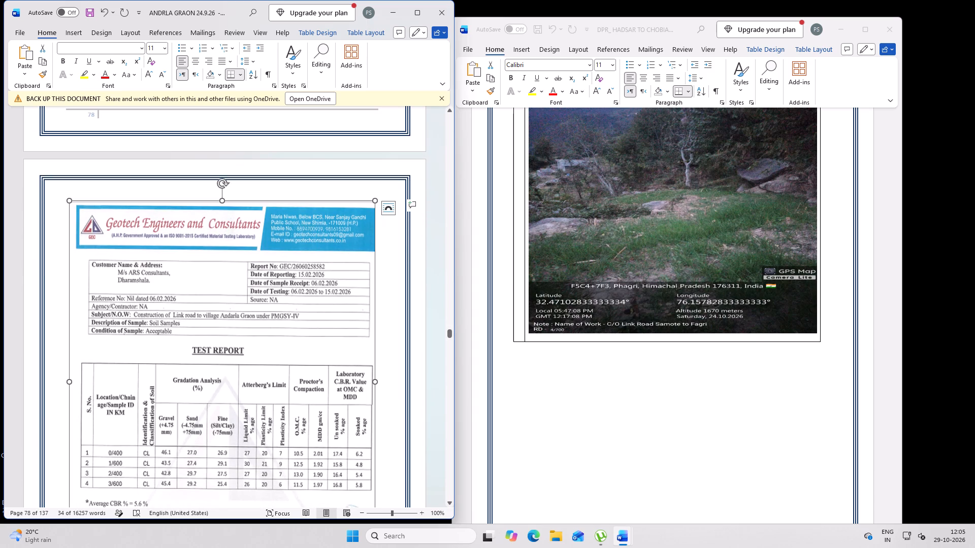
key("Delete")
Insert blank lines above the 4.4 Coarse and Fine Aggregates heading until that section moves onto the following page.
left_click(108, 314)
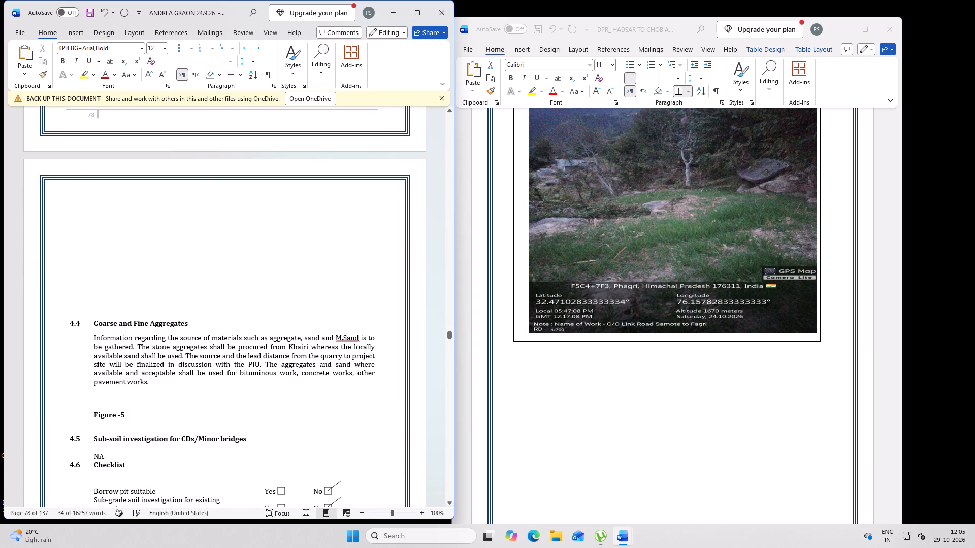
scroll(127, 309, "up", 7)
scroll(127, 309, "down", 7)
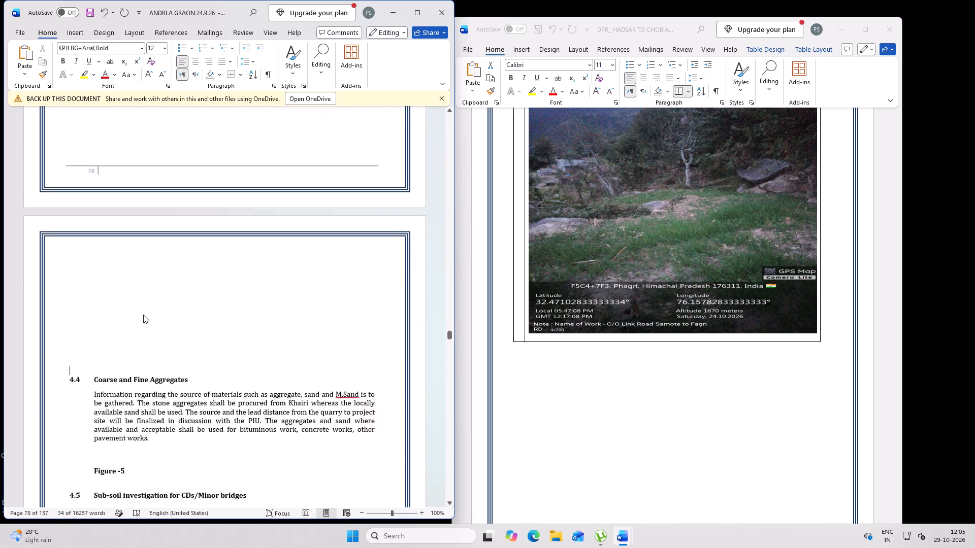
scroll(143, 315, "down", 10)
scroll(136, 202, "up", 6)
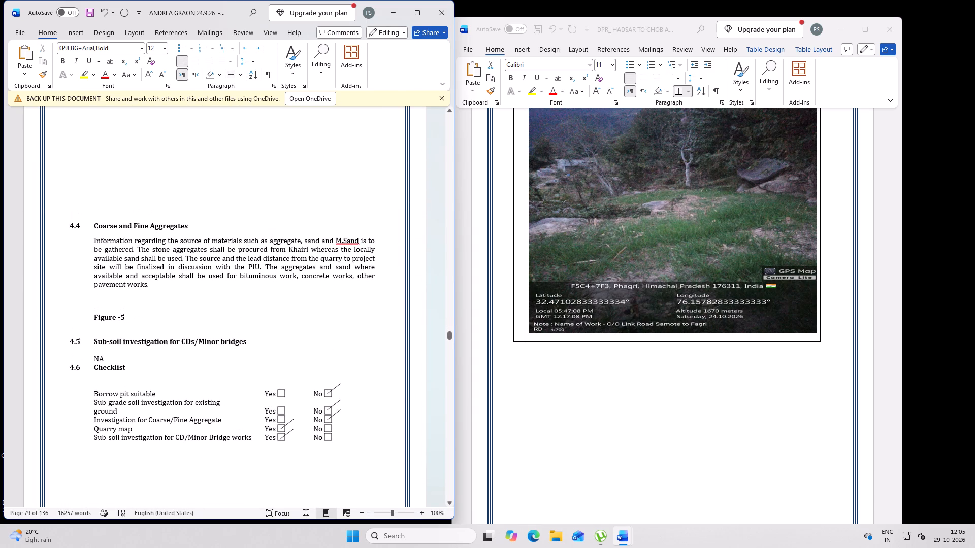
left_click(126, 205)
key("Return")
key("Return")
key("Return")
key("Return")
key("Return")
key("Return")
key("Return")
key("Return")
key("Return")
key("Return")
key("Return")
key("Return")
key("Return")
key("Return")
key("Return")
key("Return")
key("Return")
key("Return")
key("Return")
key("Return")
scroll(142, 221, "down", 7)
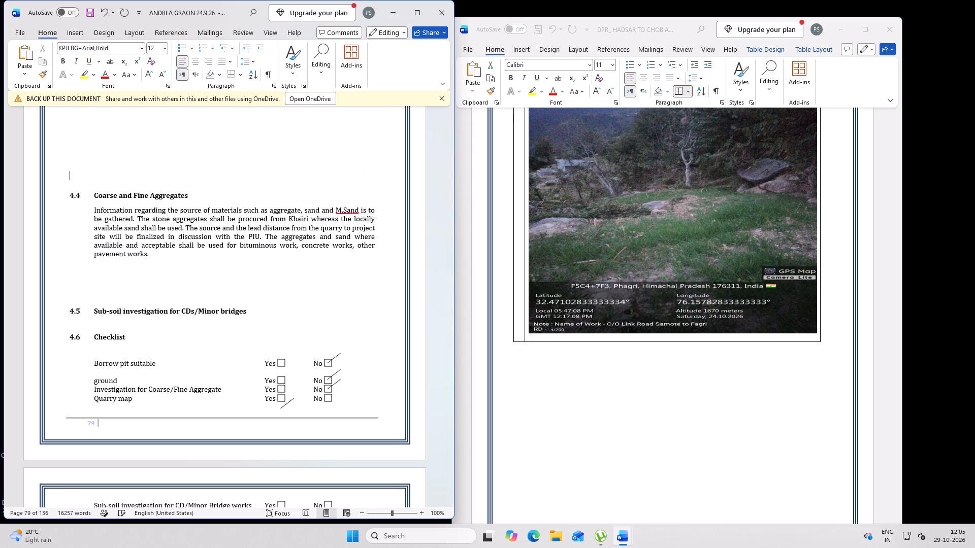
key("Return")
key("Return")
key("Return")
key("Return")
key("Return")
key("Return")
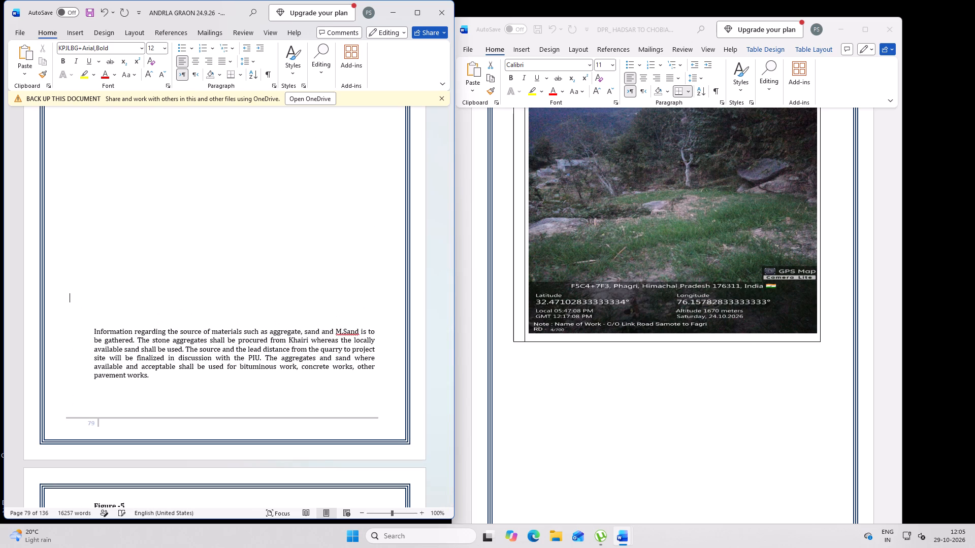
key("Return")
key("Return")
key("Return")
key("Return")
key("Return")
key("Return")
key("Return")
key("Return")
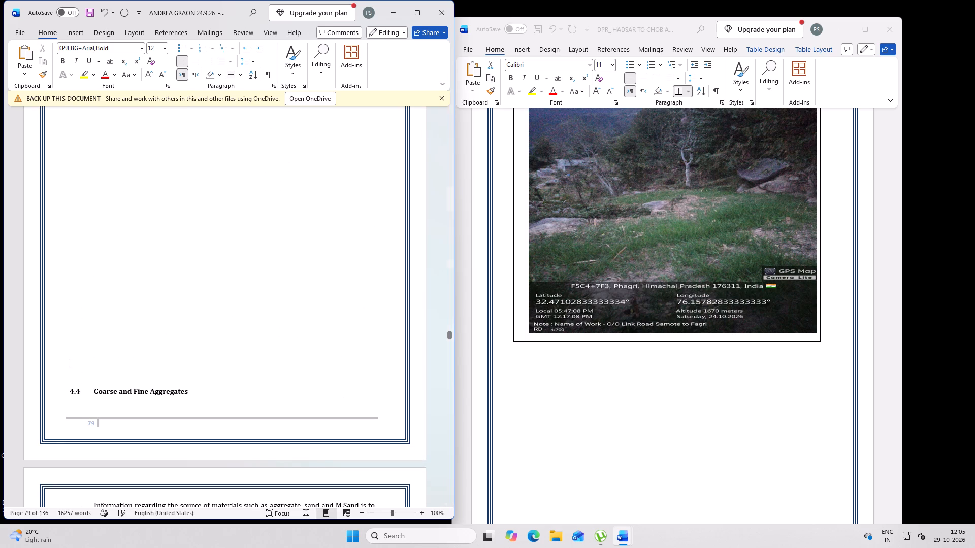
key("Return")
scroll(241, 218, "down", 16)
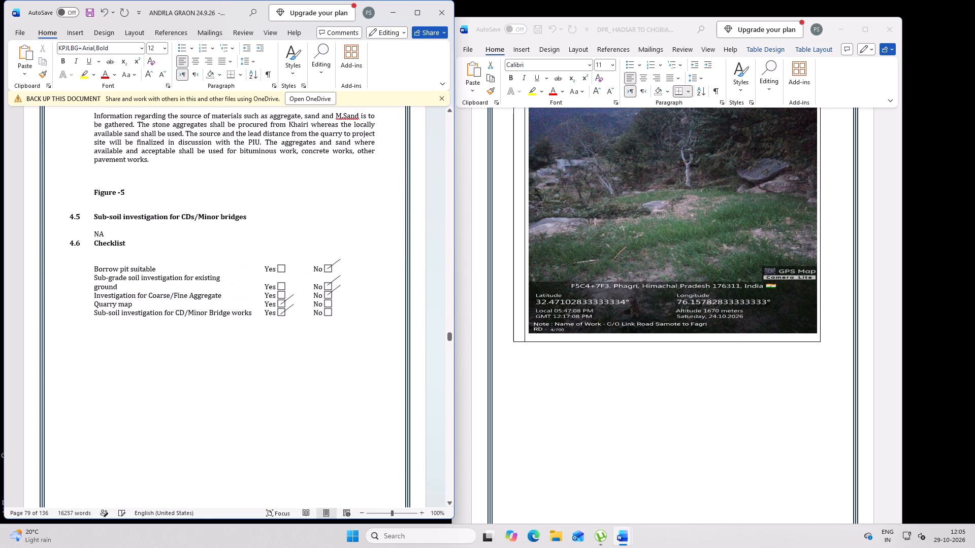
scroll(261, 301, "up", 8)
key("Return")
scroll(277, 370, "down", 13)
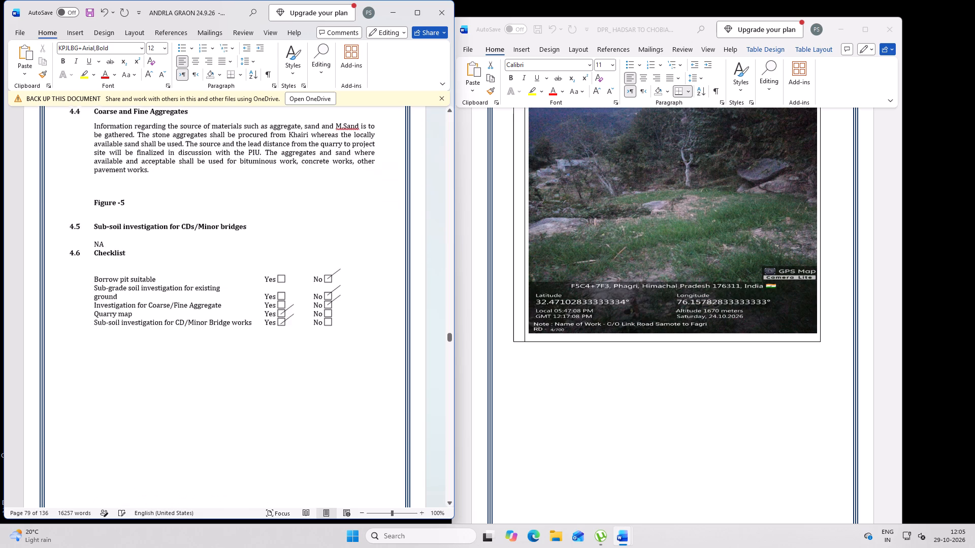
Minimise the HADSAR TO CHOBIA document and open the pmgsy-iv data folder on the network share 192.168.3.12 in File Explorer.
scroll(306, 371, "down", 19)
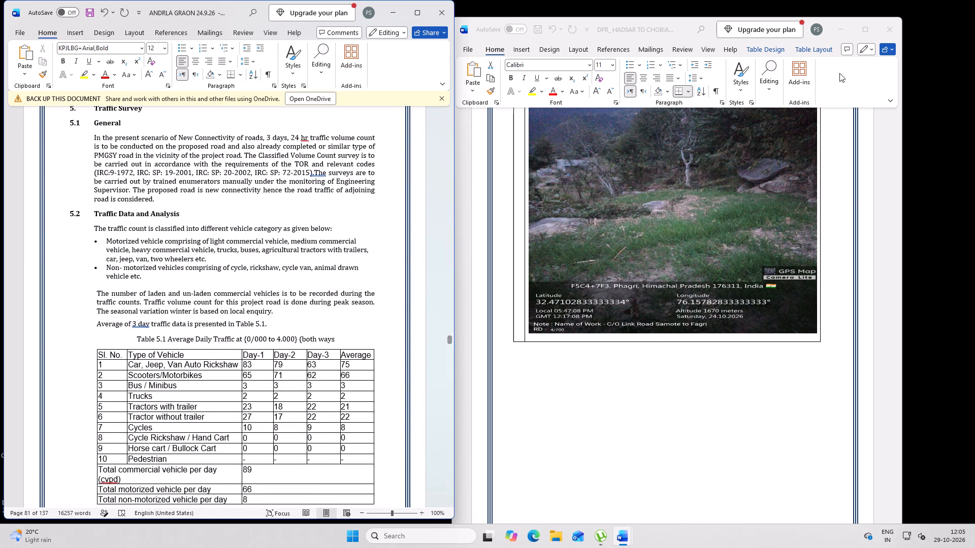
left_click(839, 30)
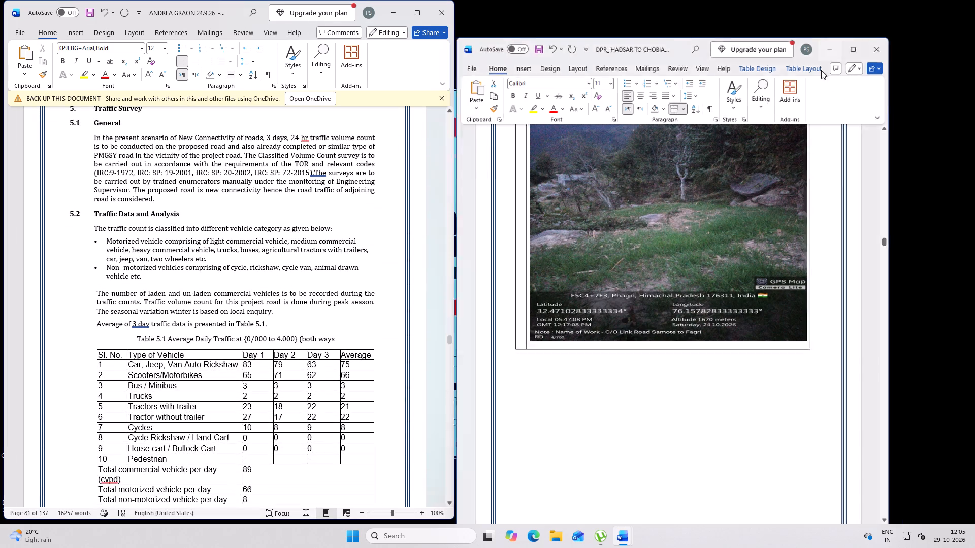
key("super+r")
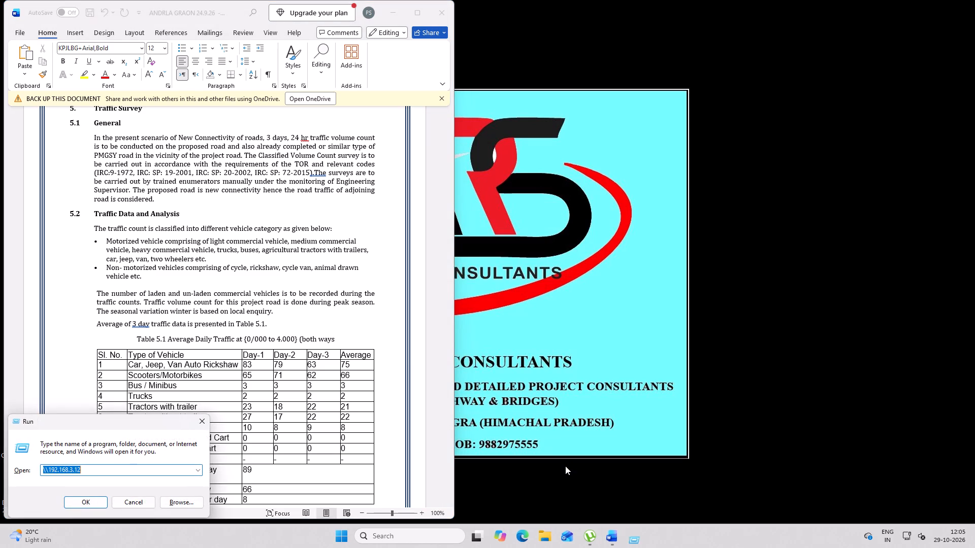
key("Return")
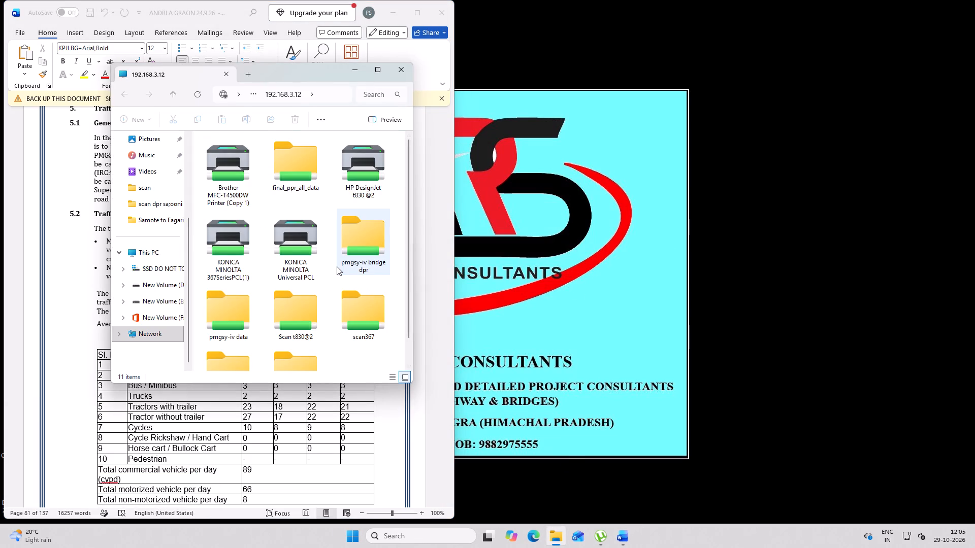
double_click(233, 332)
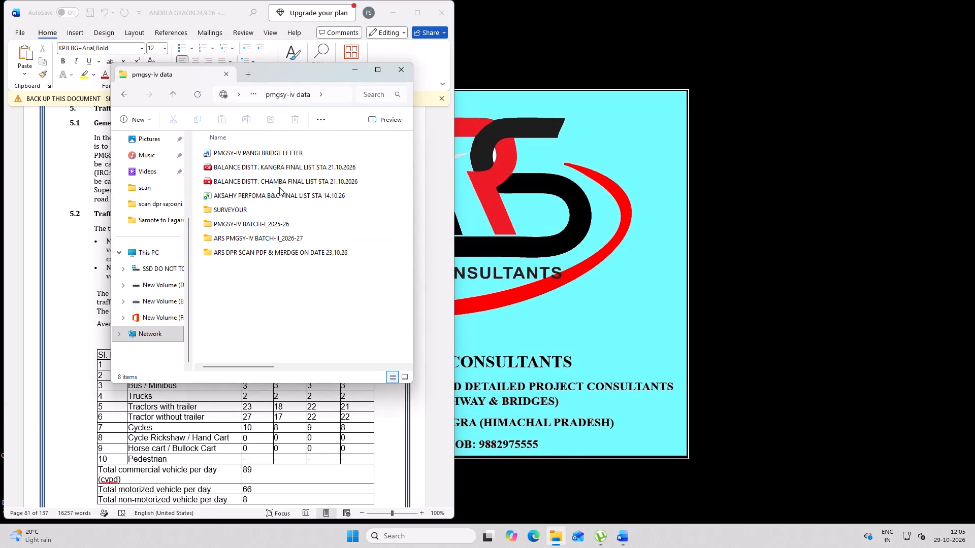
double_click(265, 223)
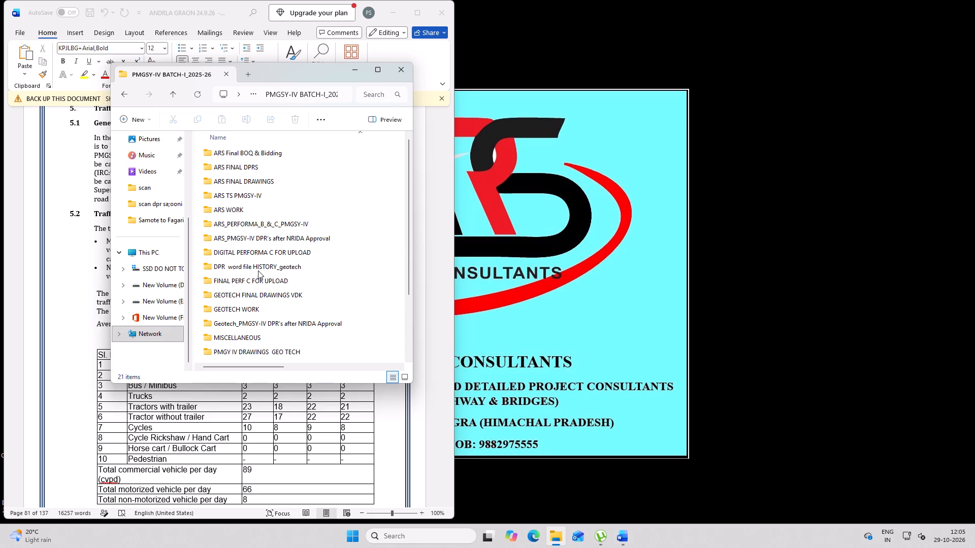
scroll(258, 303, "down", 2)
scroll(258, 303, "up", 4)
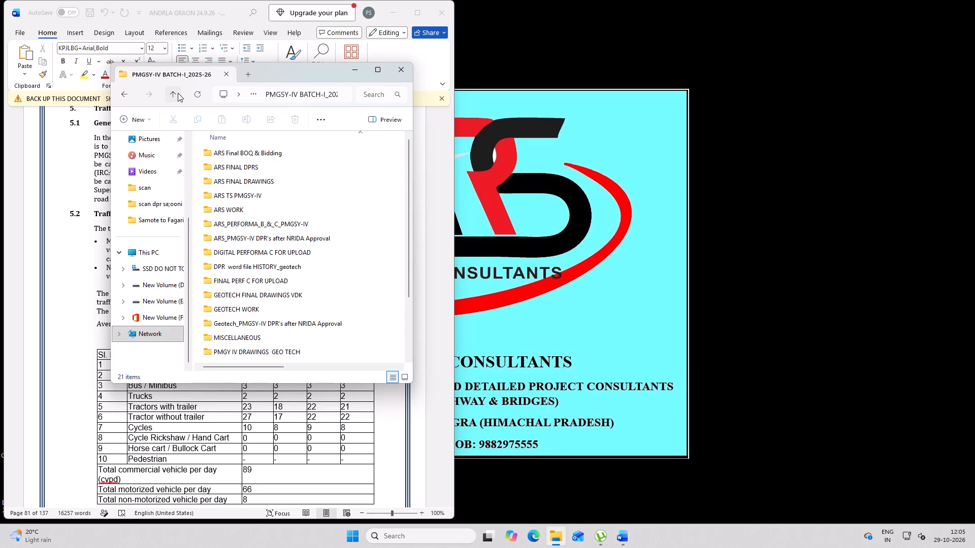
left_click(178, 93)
Open the Samote to Fagari_4.595km_27.10.2026_Correct volume folder within ARS PMGSY-IV BATCH-II_2026-27, ARS_PMGSY-IV-BATCH-II_2026, BHARMOUR DIVISION, DPR.
double_click(267, 236)
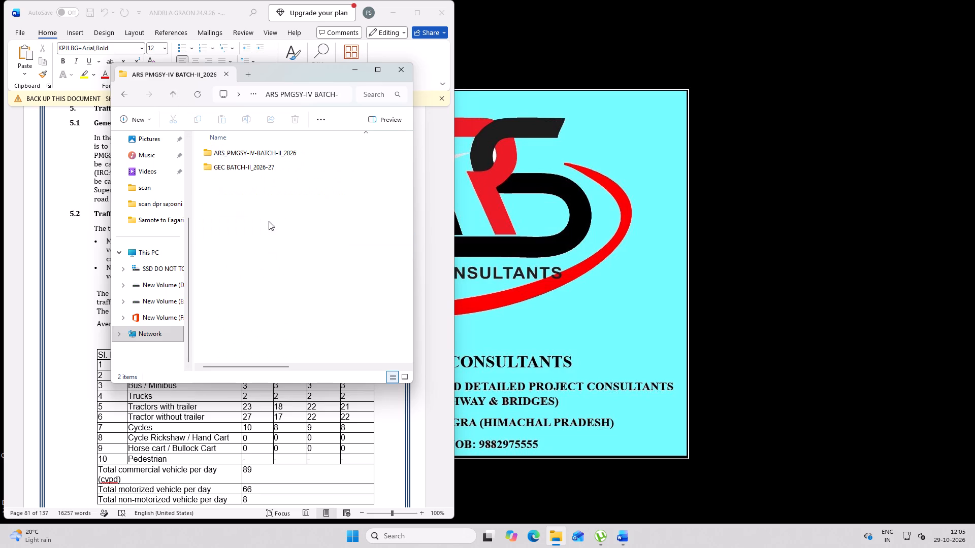
double_click(273, 150)
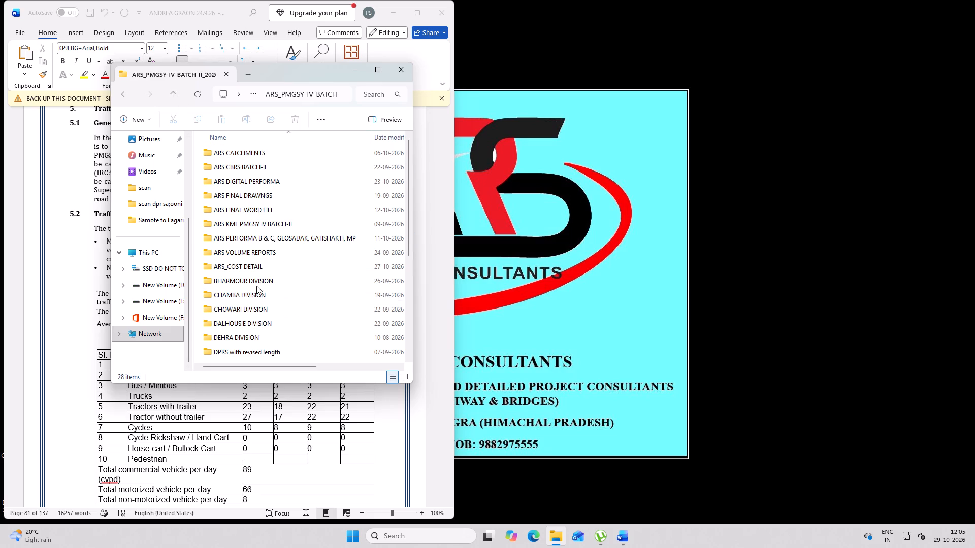
double_click(267, 281)
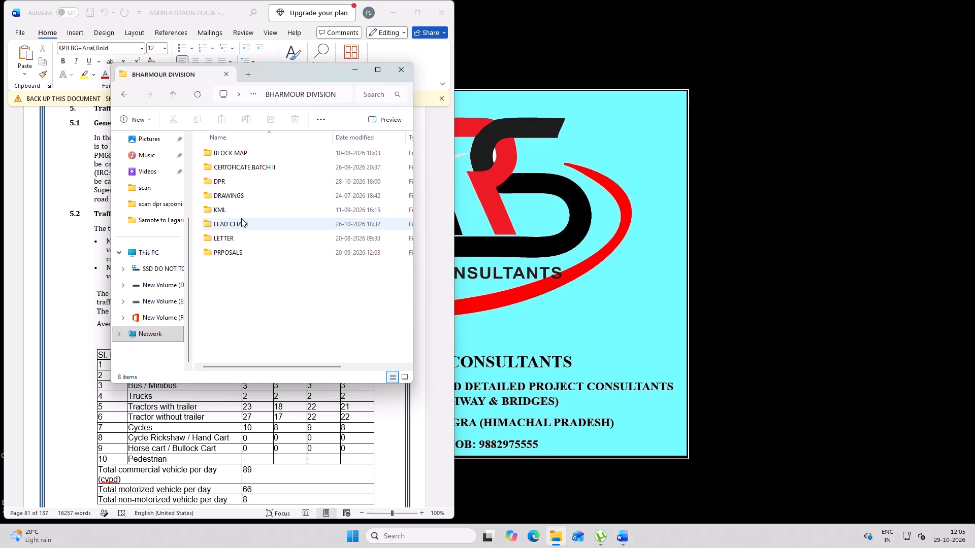
double_click(240, 181)
scroll(265, 317, "down", 5)
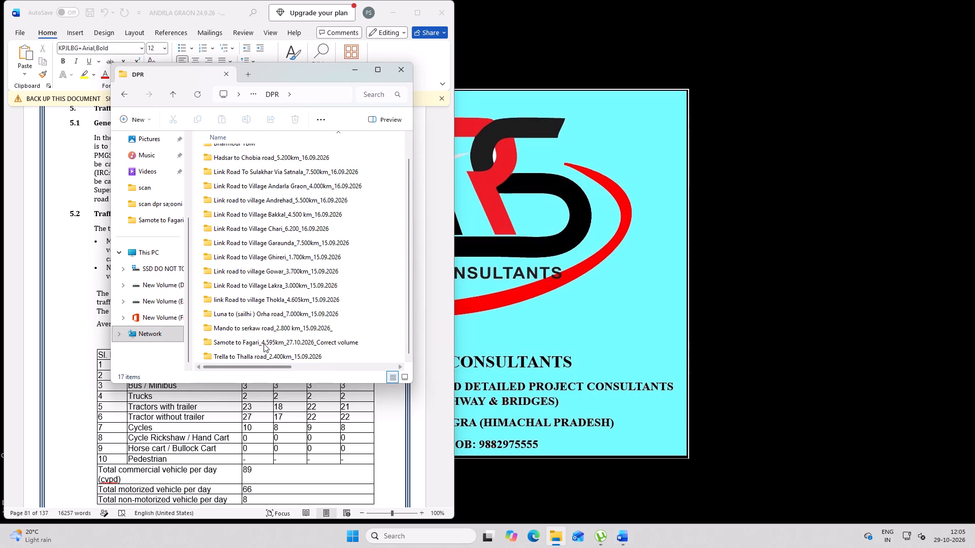
double_click(264, 339)
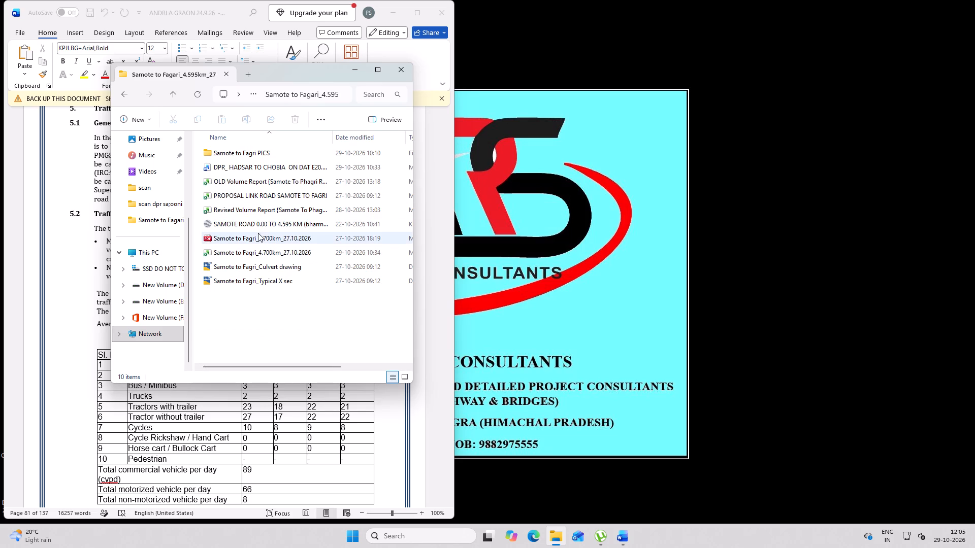
Open the Samote to Fagri_4.700km_27.10.2026 workbook in Excel as read-only.
double_click(259, 249)
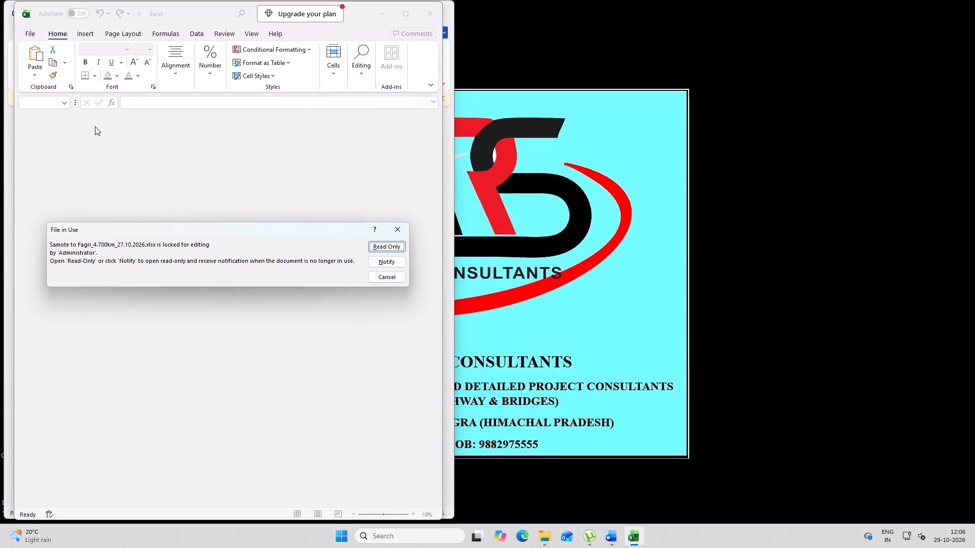
left_click(390, 244)
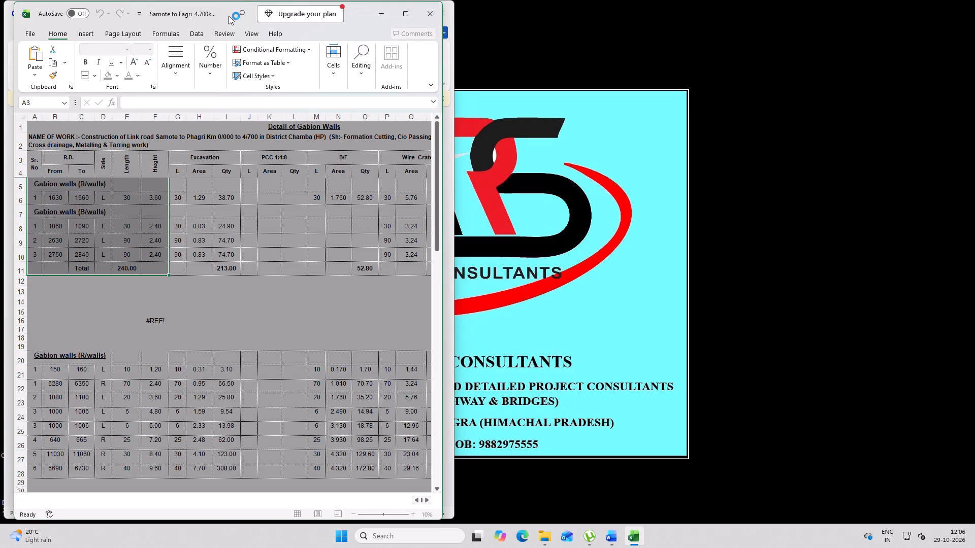
Place the Samote to Fagri workbook beside the report, minimise File Explorer, and bring Table 5.1 fully into view.
left_click_drag(223, 14, 339, 58)
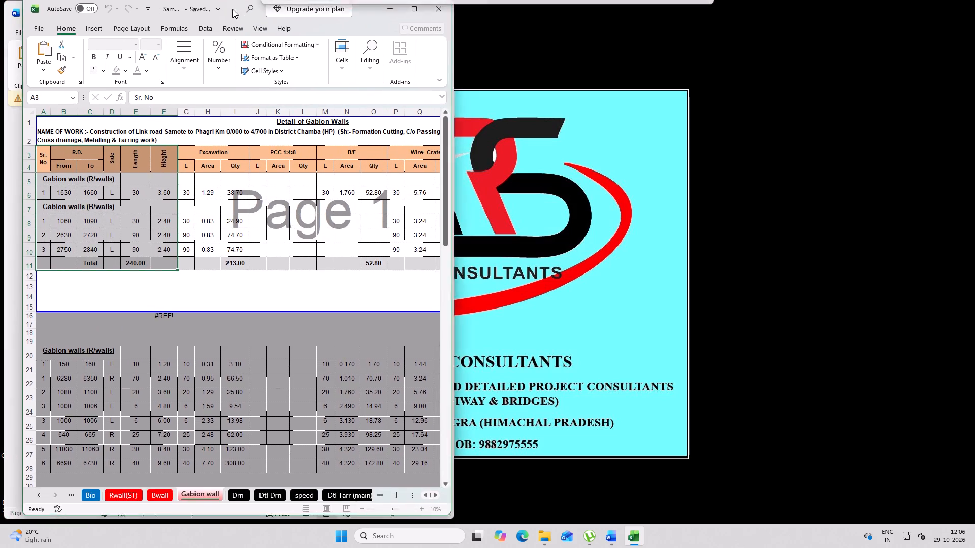
left_click(692, 27)
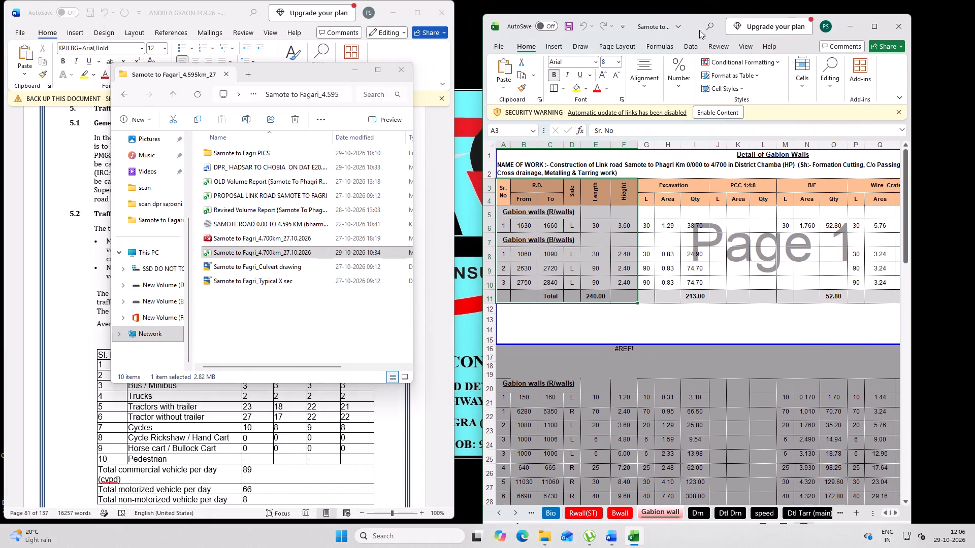
left_click(356, 73)
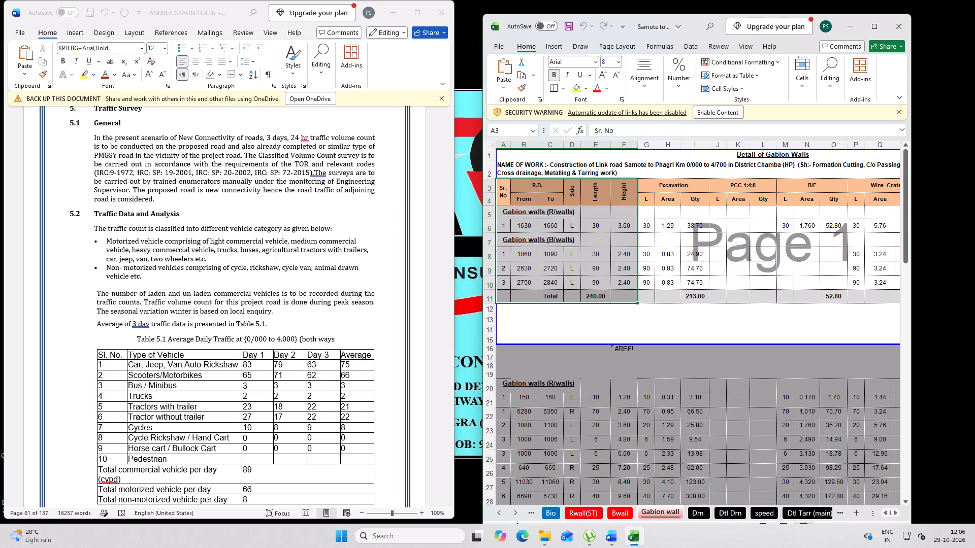
scroll(297, 409, "down", 1)
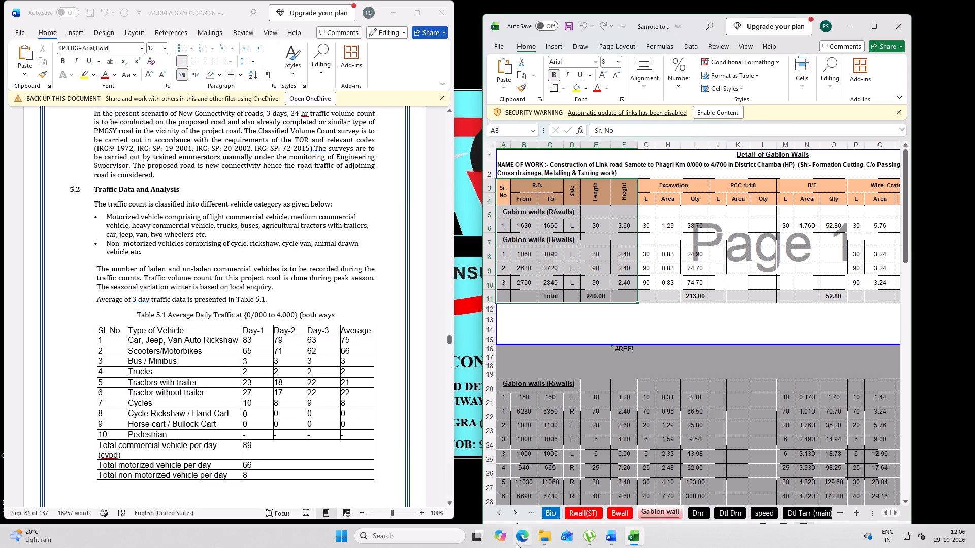
Browse the workbook's sheets to the end of the list to locate the Traffic II sheet.
triple_click(514, 517)
triple_click(514, 517)
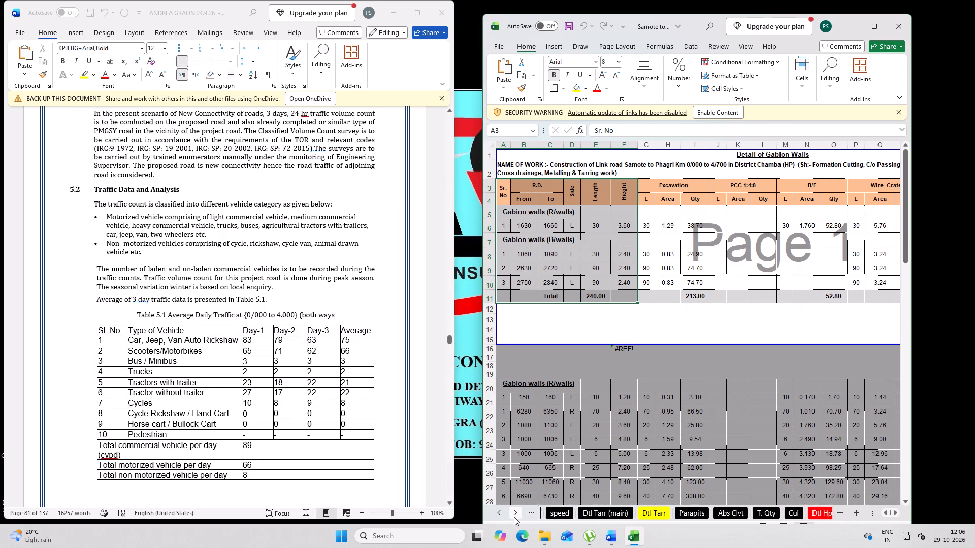
triple_click(514, 517)
triple_click(514, 517)
triple_click(514, 517)
triple_click(514, 517)
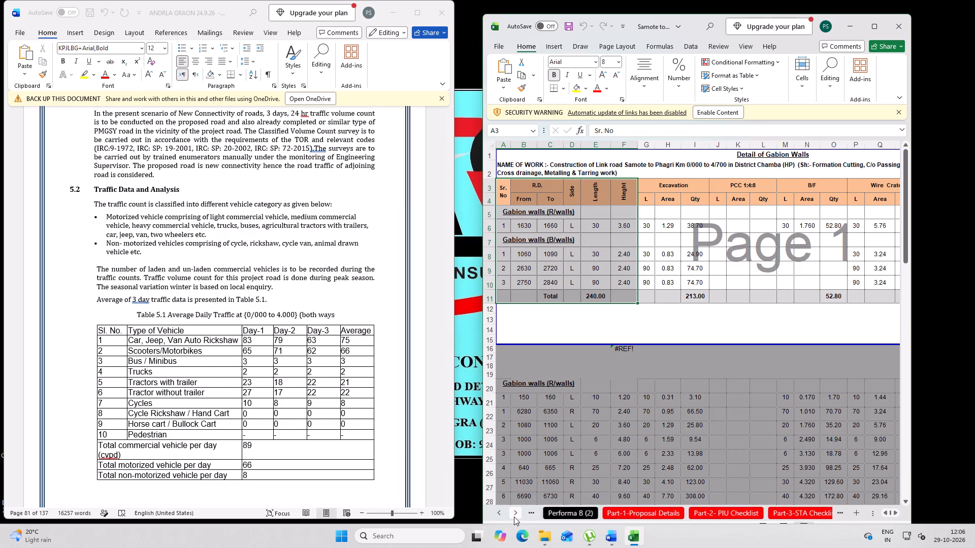
triple_click(514, 517)
triple_click(514, 517)
triple_click(514, 517)
triple_click(514, 517)
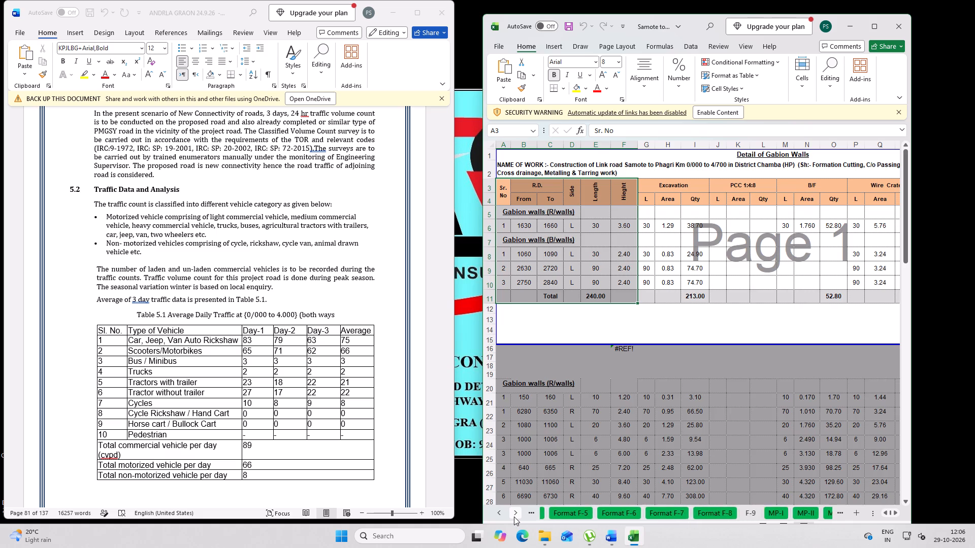
triple_click(514, 517)
left_click(514, 517)
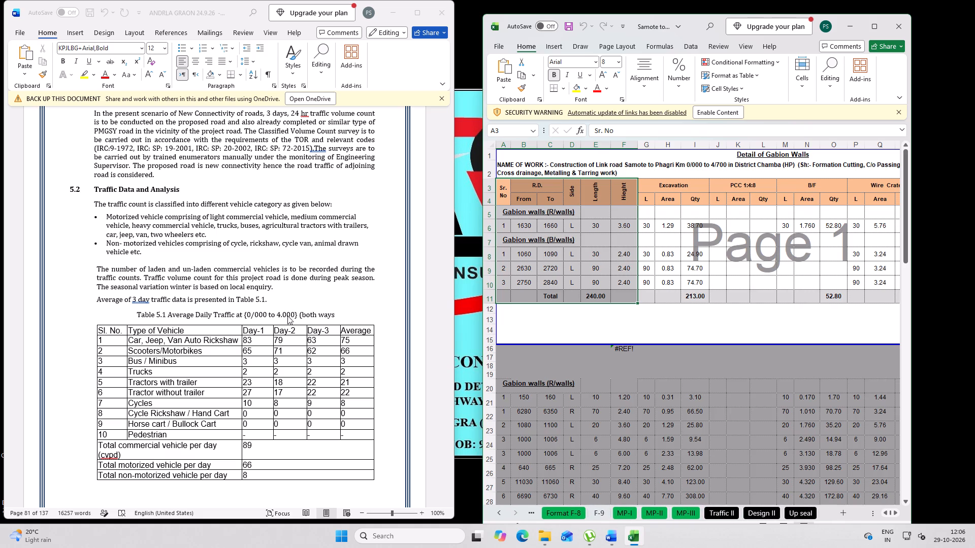
Change the end chainage in the Table 5.1 Average Daily Traffic caption to 4.700.
left_click(299, 311)
left_click(292, 316)
left_click(294, 313)
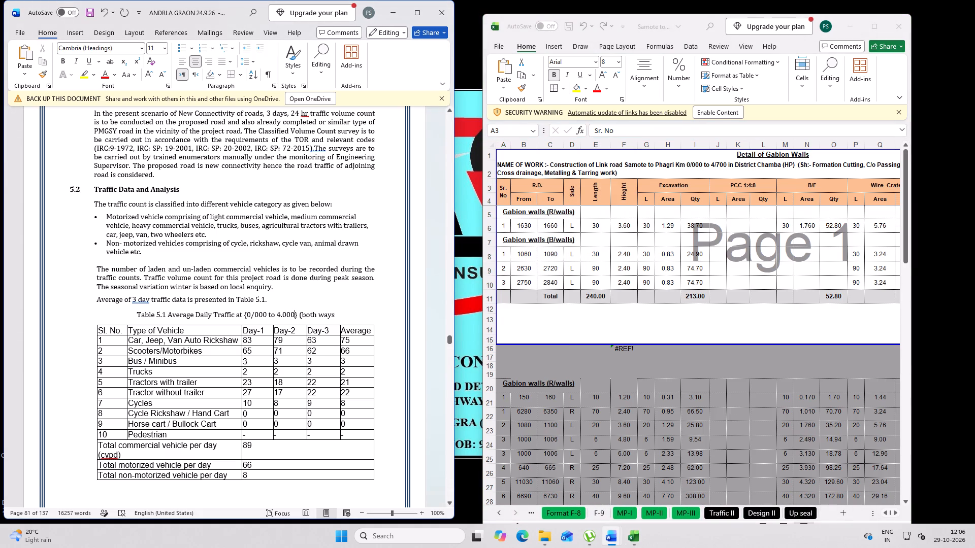
key("BackSpace")
key("BackSpace")
key("BackSpace")
key("BackSpace")
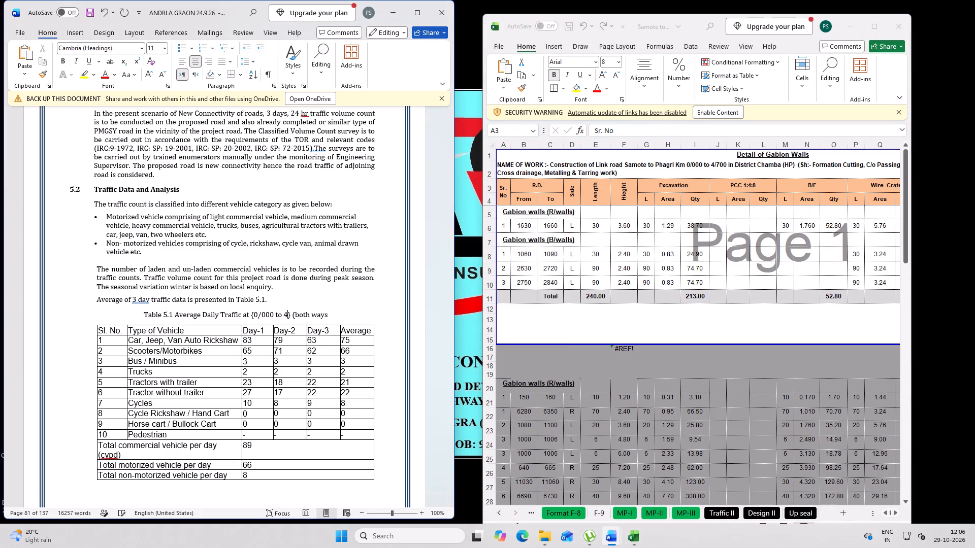
type(".700")
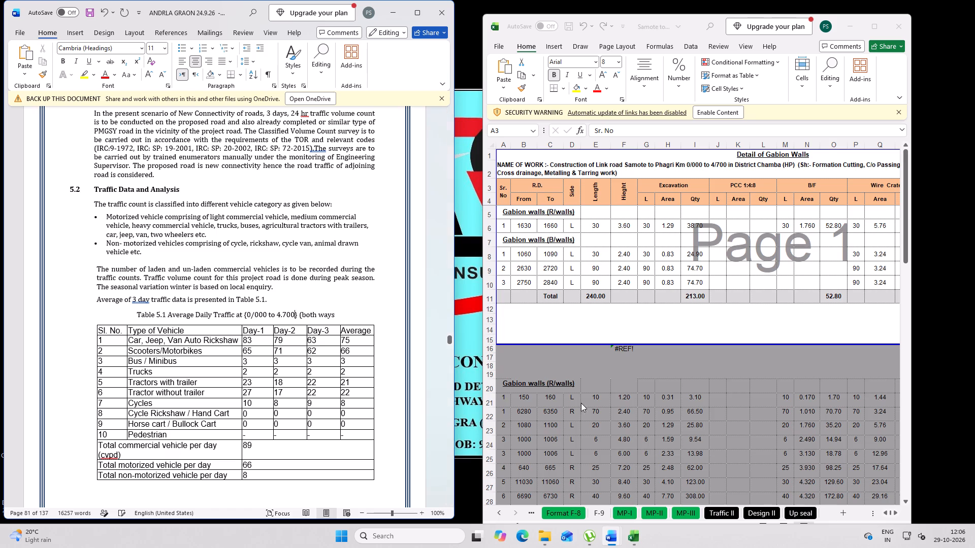
Open the Traffic II sheet of the workbook as the source of the traffic counts.
left_click(722, 513)
left_click(722, 513)
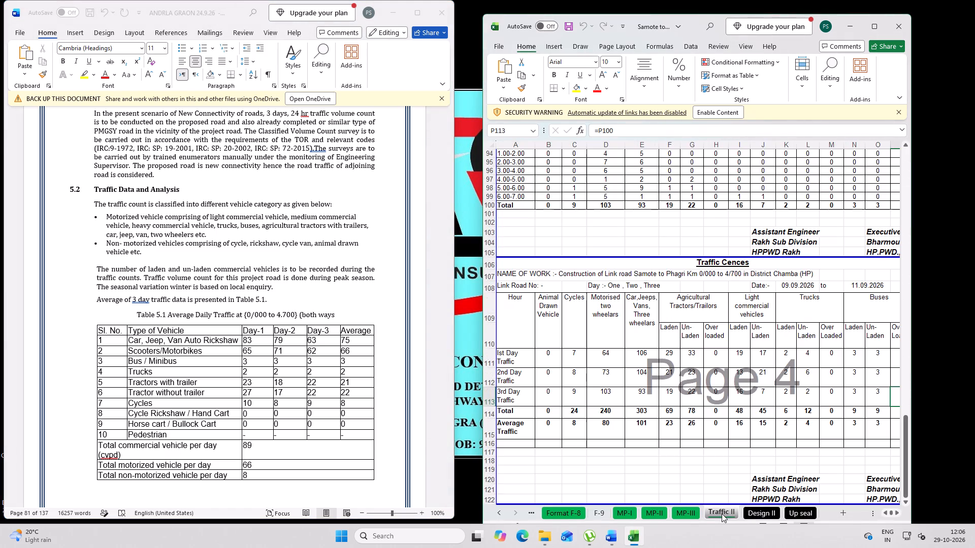
Clear the Day-1 to Average values from rows 1 to 7 of Table 5.1 in the report.
left_click(262, 366)
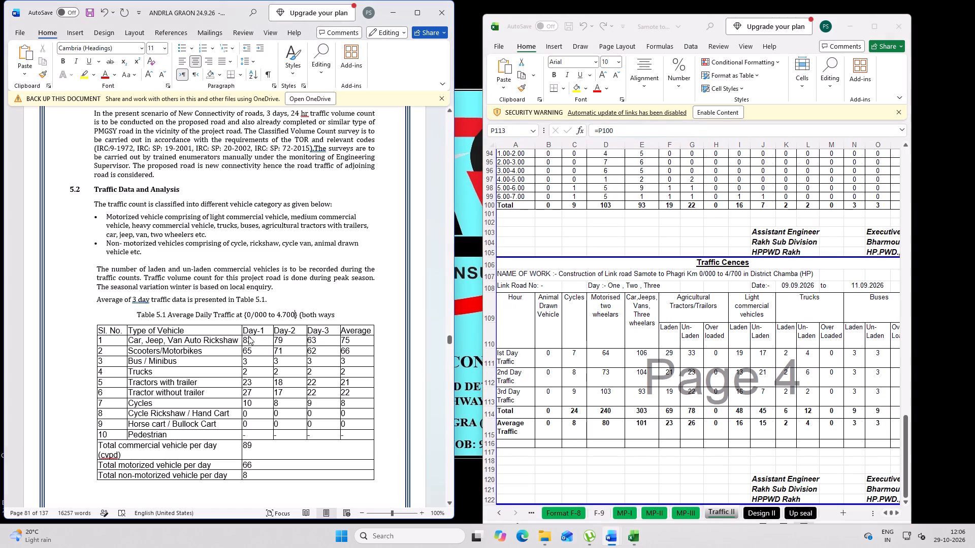
left_click_drag(244, 340, 354, 403)
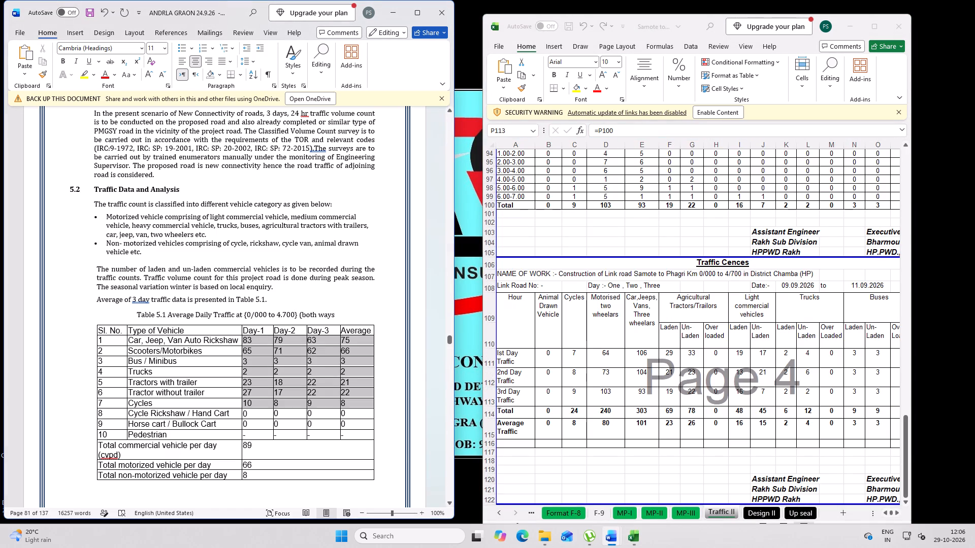
left_click_drag(354, 403, 354, 404)
key("Delete")
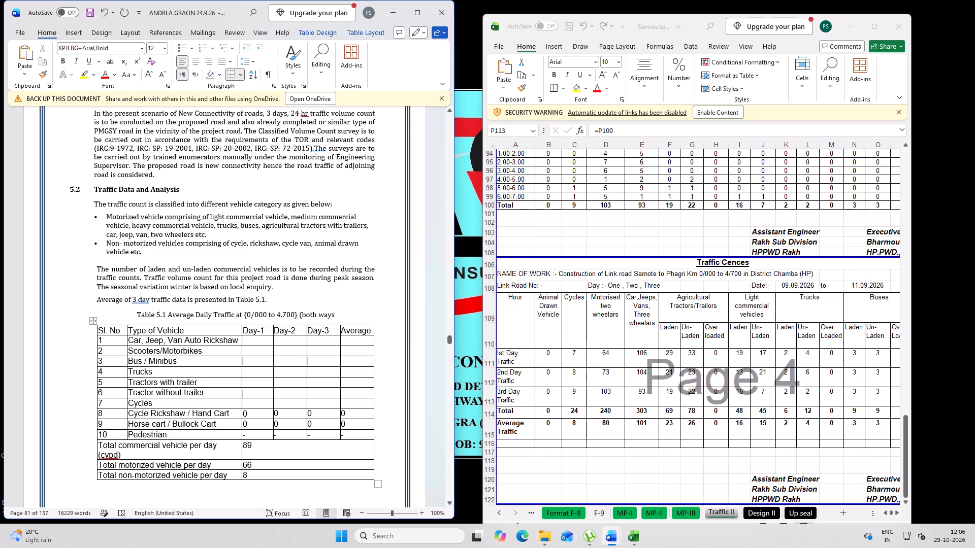
Fill the Car, Jeep, Van Auto Rickshaw row with 106, 104 and 93 for the three days and 101 as average.
type("106")
key("Tab")
type("104")
key("Tab")
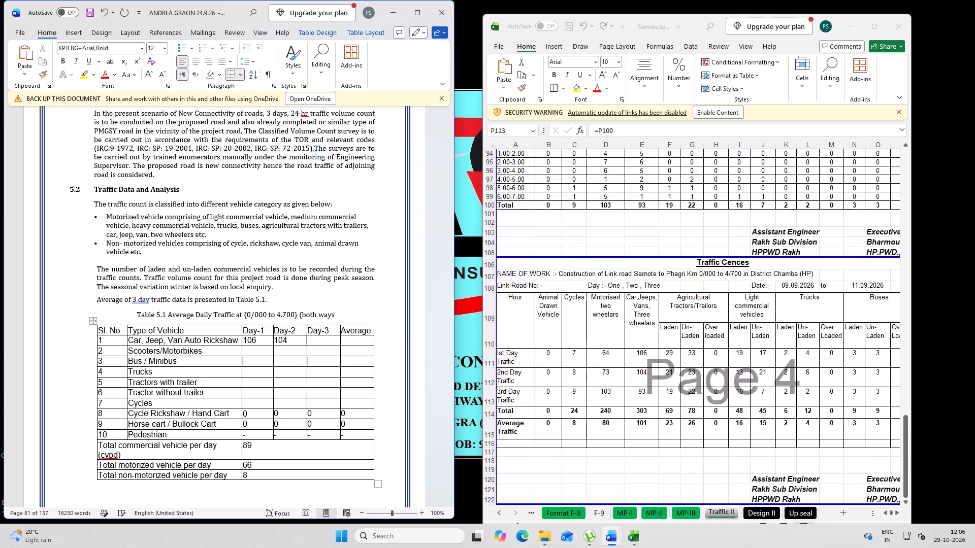
type("93")
key("Tab")
type("101")
Fill the Scooters/Motorbikes row with 64, 73 and 103 for the three days and 80 as average.
key("Tab")
key("Tab")
key("Tab")
type("64")
key("Tab")
type("73")
key("Tab")
type("103")
key("Tab")
type("80")
Fill the Bus / Minibus row with 3 for each of the three days and 3 as average.
key("Tab")
key("Tab")
key("Tab")
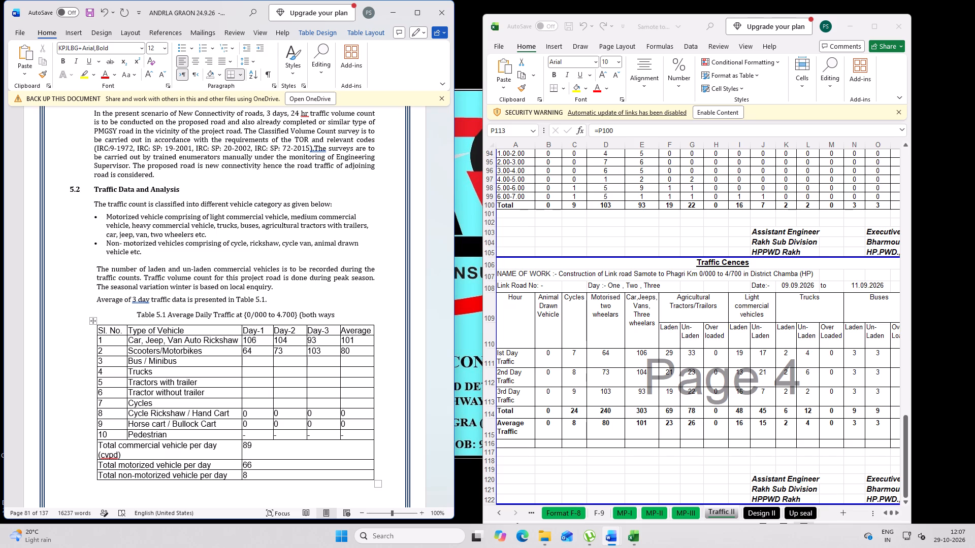
key("3")
key("Tab")
key("3")
key("Tab")
key("3")
key("Tab")
key("3")
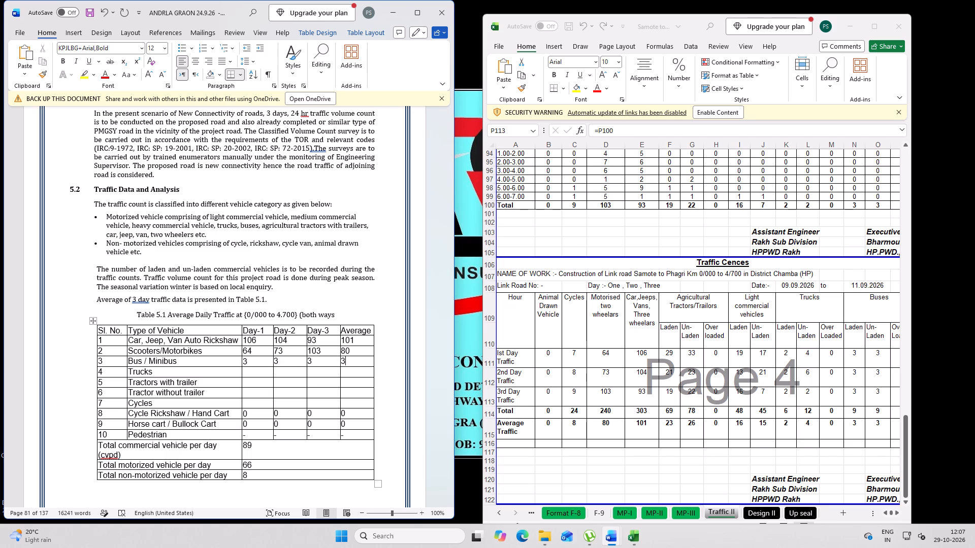
Fill the Trucks row with 2 for each of the three days and 2 as average.
key("Tab")
key("Tab")
key("Tab")
key("2")
key("Tab")
key("2")
key("Tab")
key("2")
key("Tab")
key("2")
Fill the Tractors with trailer row with 29, 21 and 19 for the three days and 23 as average.
key("Tab")
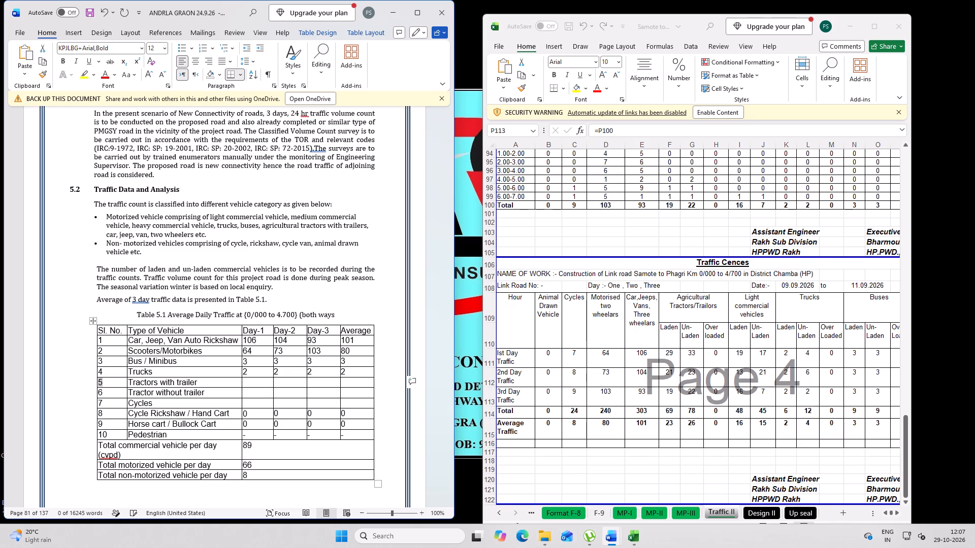
key("Tab")
key("Tab")
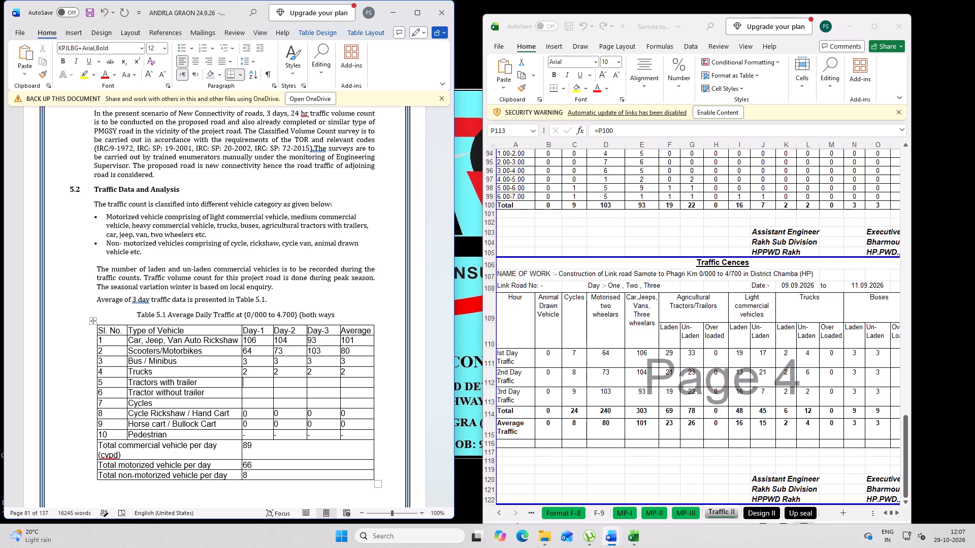
type("29")
key("Tab")
type("21")
key("Tab")
type("19")
key("Tab")
type("23")
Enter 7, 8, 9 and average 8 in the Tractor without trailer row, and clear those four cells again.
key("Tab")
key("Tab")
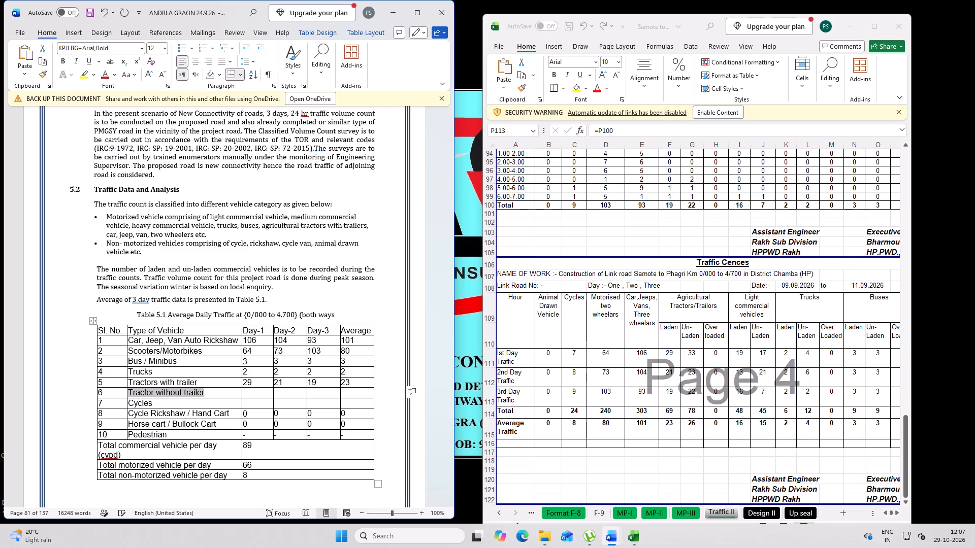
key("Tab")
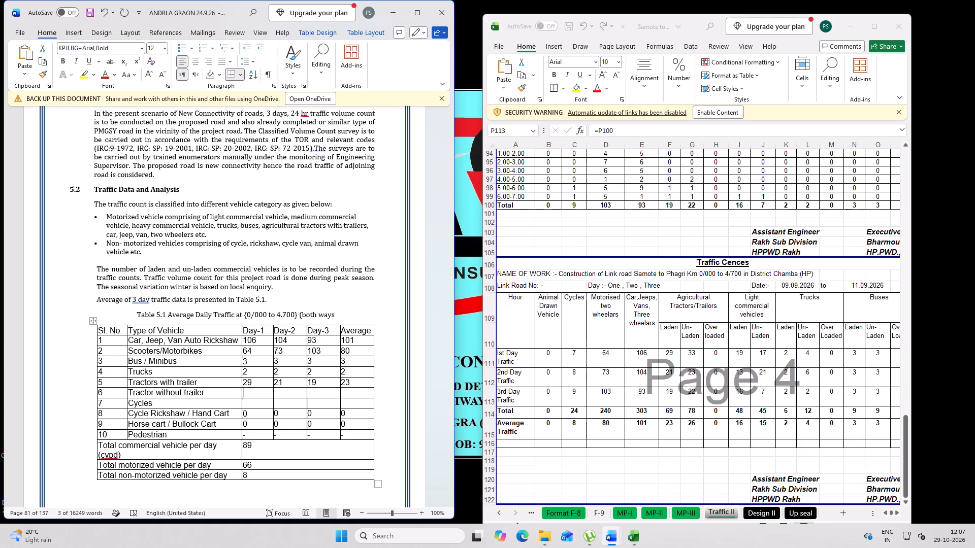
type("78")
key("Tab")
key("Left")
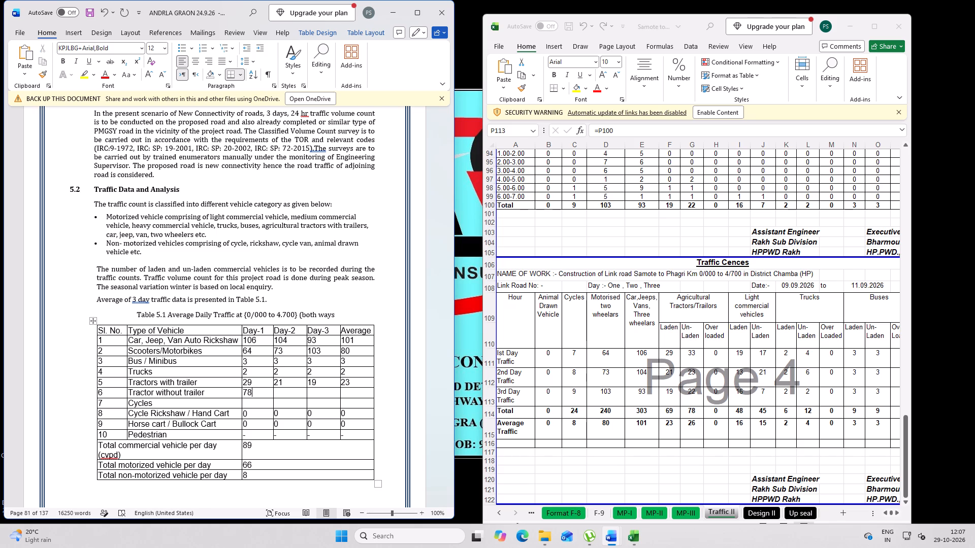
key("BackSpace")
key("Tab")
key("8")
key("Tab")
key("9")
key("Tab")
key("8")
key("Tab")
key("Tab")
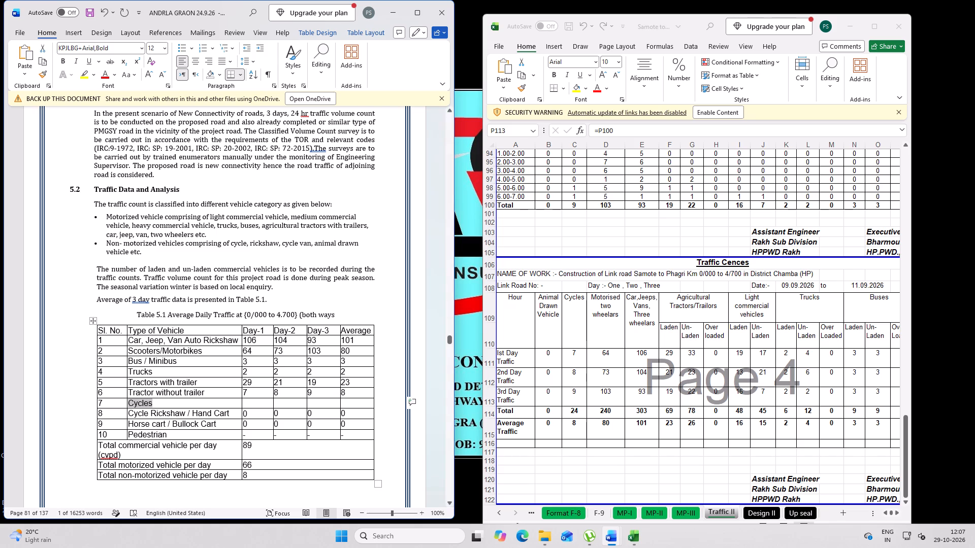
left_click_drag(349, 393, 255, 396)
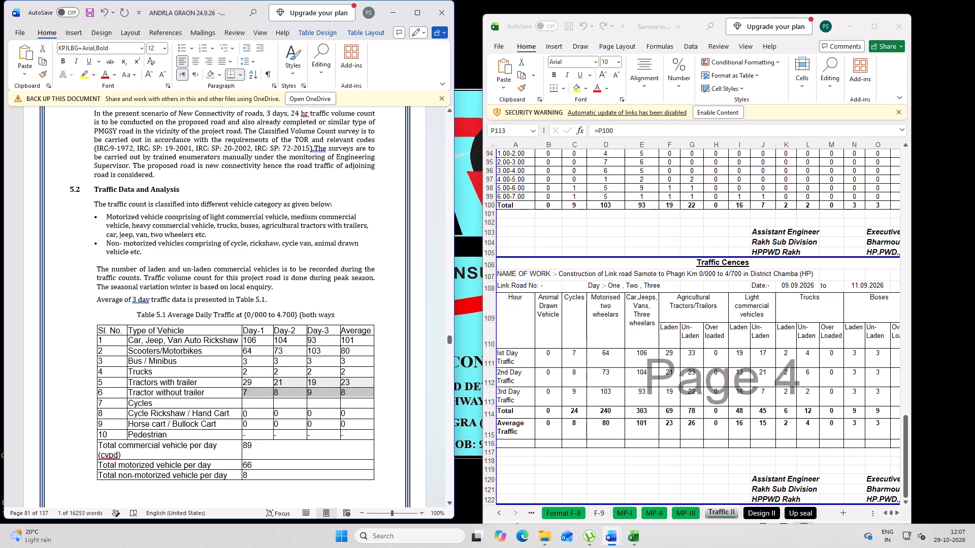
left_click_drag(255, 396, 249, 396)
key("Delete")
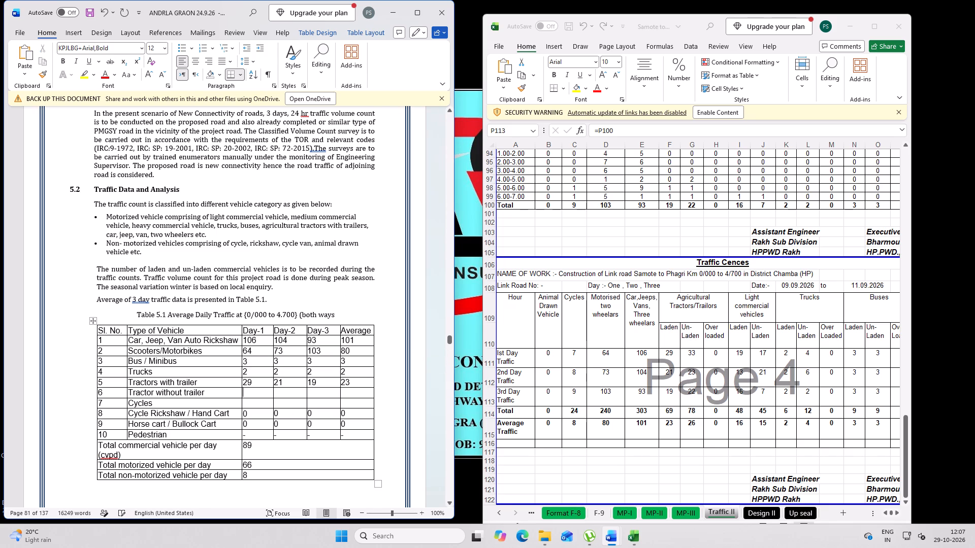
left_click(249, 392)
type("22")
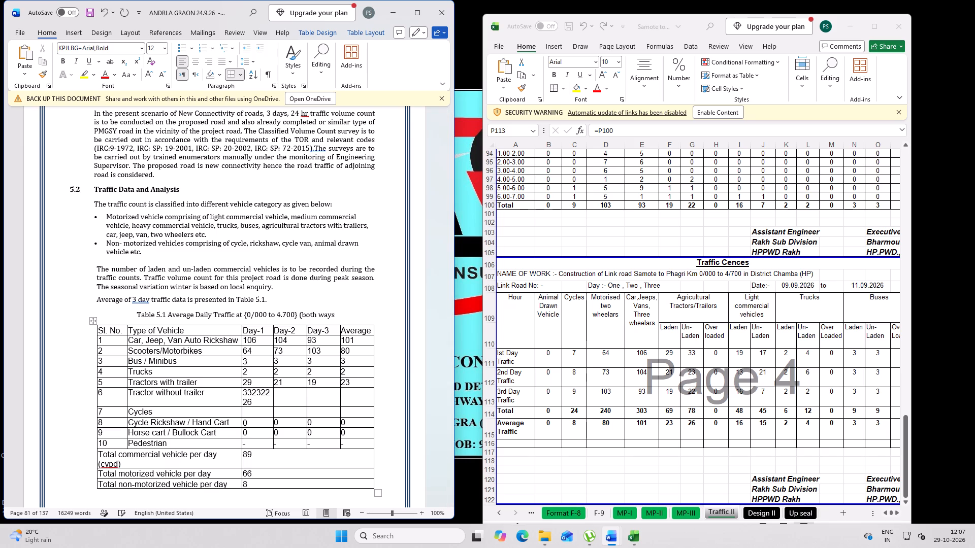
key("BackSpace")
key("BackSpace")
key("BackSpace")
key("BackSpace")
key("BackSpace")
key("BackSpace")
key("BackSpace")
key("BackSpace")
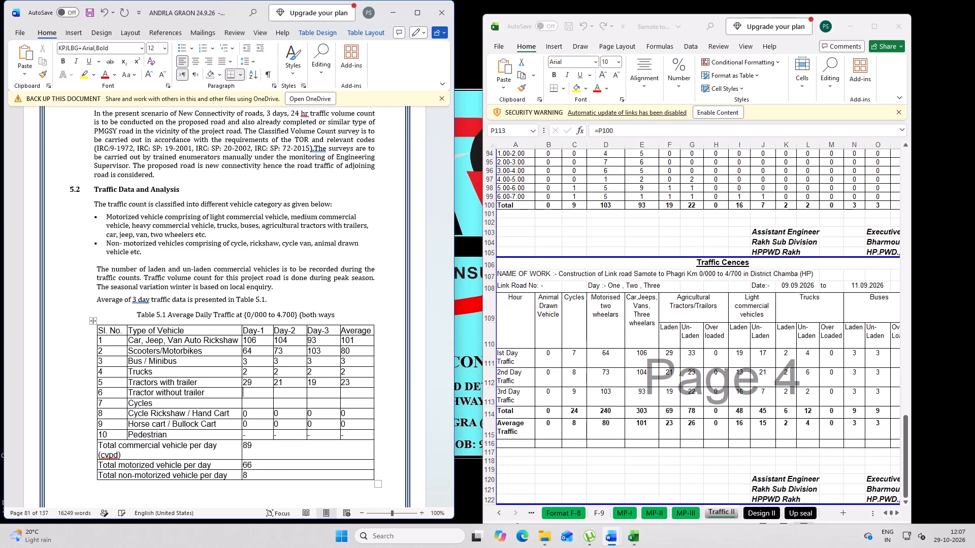
Fill the Tractor without trailer row of Table 5.1 with 33, 23 and 22 for the three days and 26 as average.
type("33")
key("Tab")
type("23")
key("Tab")
type("22")
key("Tab")
type("26")
Fill the Cycles row of Table 5.1 with 7, 8 and 9 for the three days and 8 as average.
key("Tab")
key("Tab")
key("Tab")
key("7")
key("Tab")
key("8")
key("Tab")
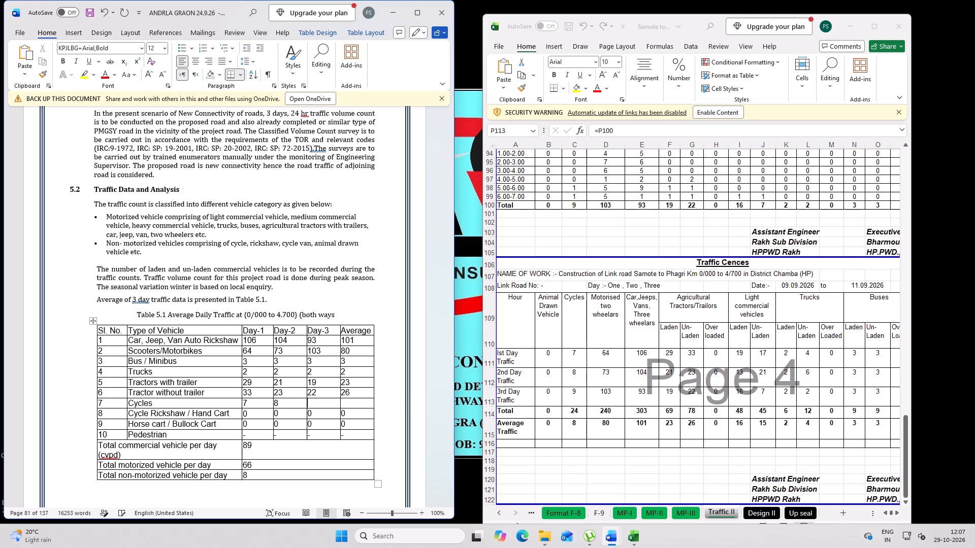
key("9")
key("Tab")
key("8")
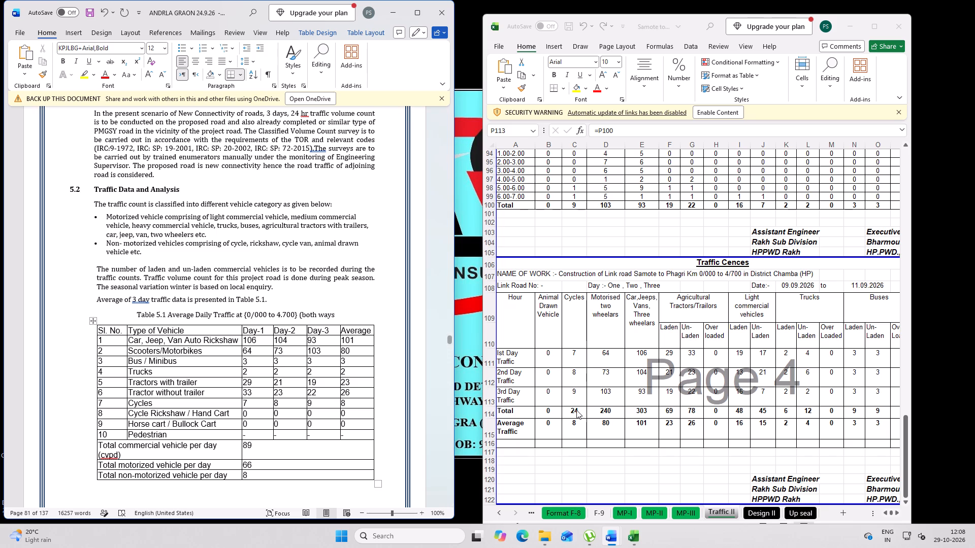
Using the Total CVPD on the workbook's Up seal sheet, set Table 5.1's total commercial vehicles per day to 102.
scroll(807, 451, "down", 1)
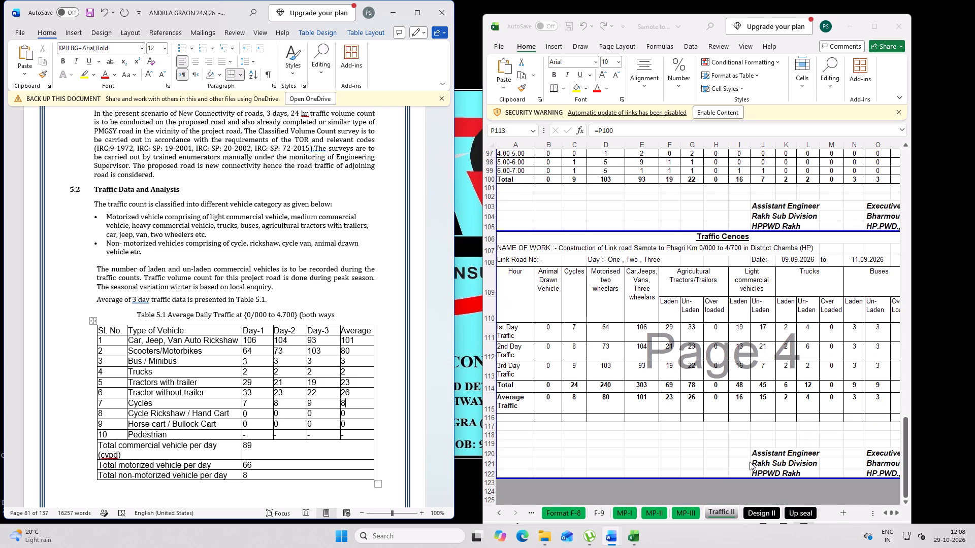
left_click(806, 506)
left_click(807, 510)
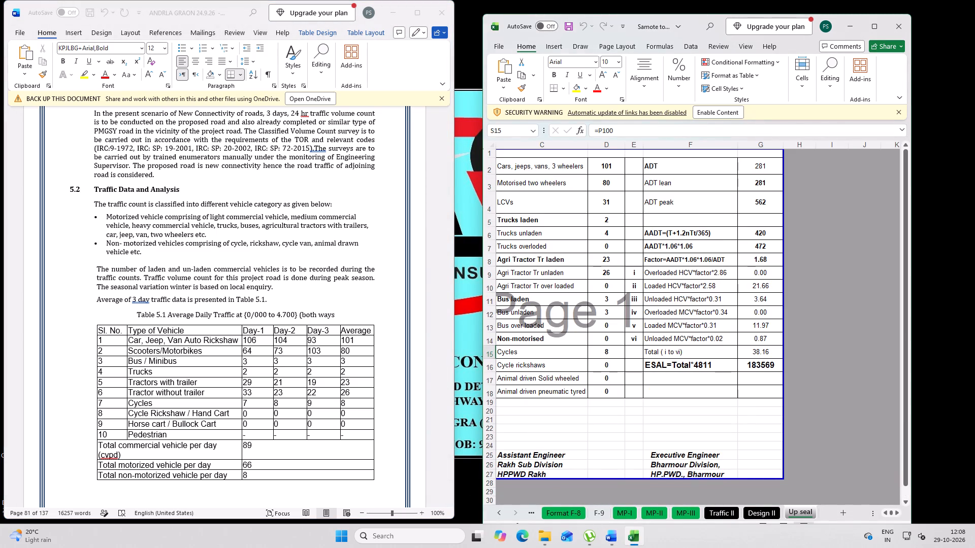
left_click(885, 513)
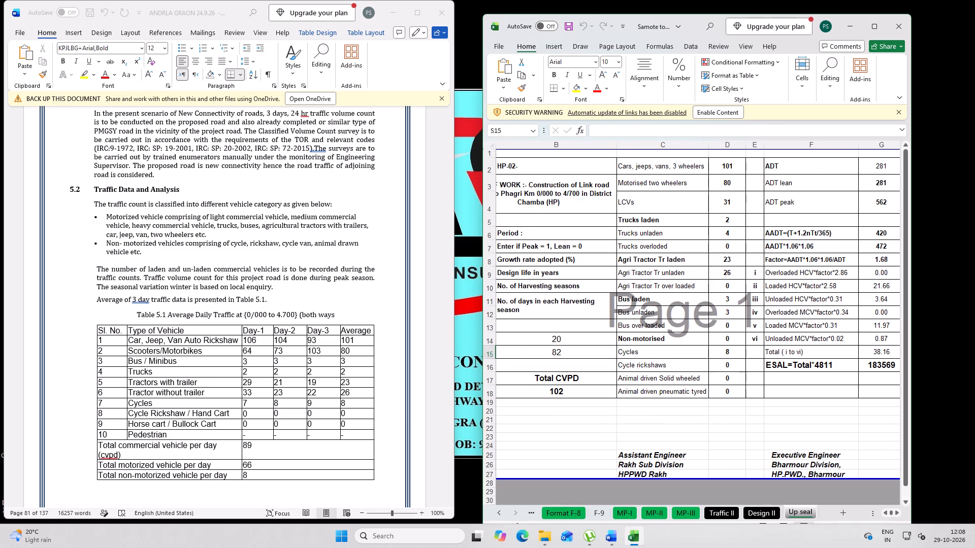
left_click(285, 449)
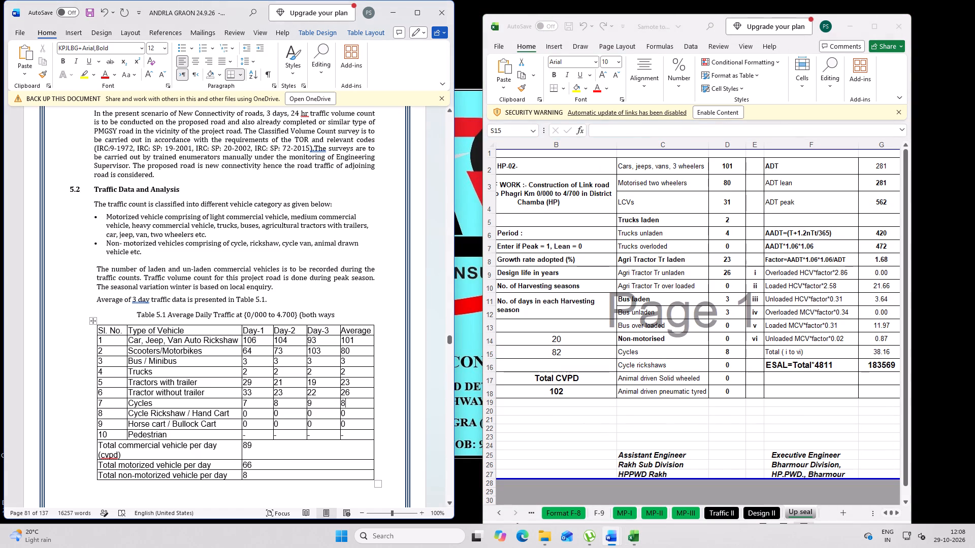
left_click(256, 446)
key("BackSpace")
key("BackSpace")
type("102")
Set Table 5.1's total motorized vehicles per day to 80 and re-enter 8 for total non-motorized vehicles per day.
left_click(256, 465)
key("BackSpace")
key("BackSpace")
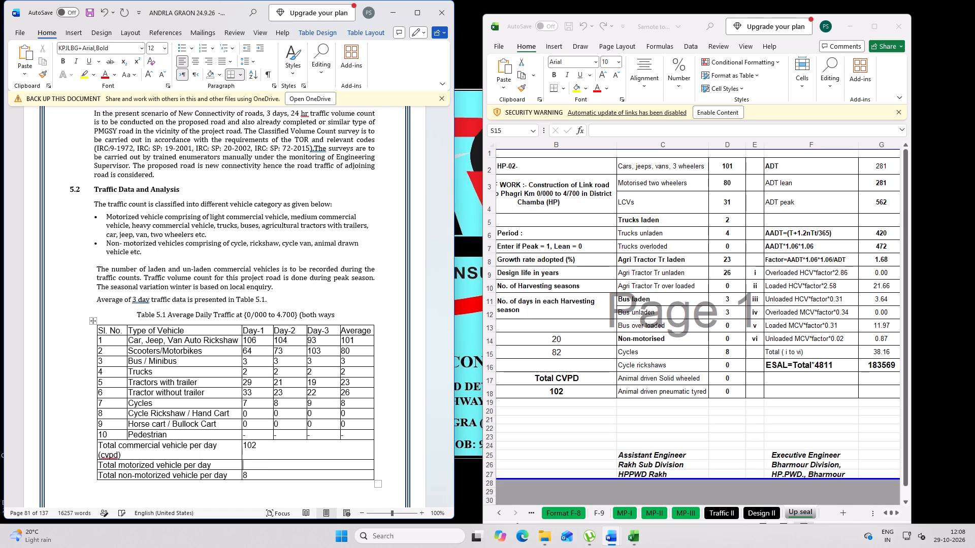
type("80")
key("Down")
key("BackSpace")
key("8")
With the Up seal sheet shown for reference, clear the ADT values of rows 1 to 7 in Table 5.2.
scroll(236, 400, "down", 16)
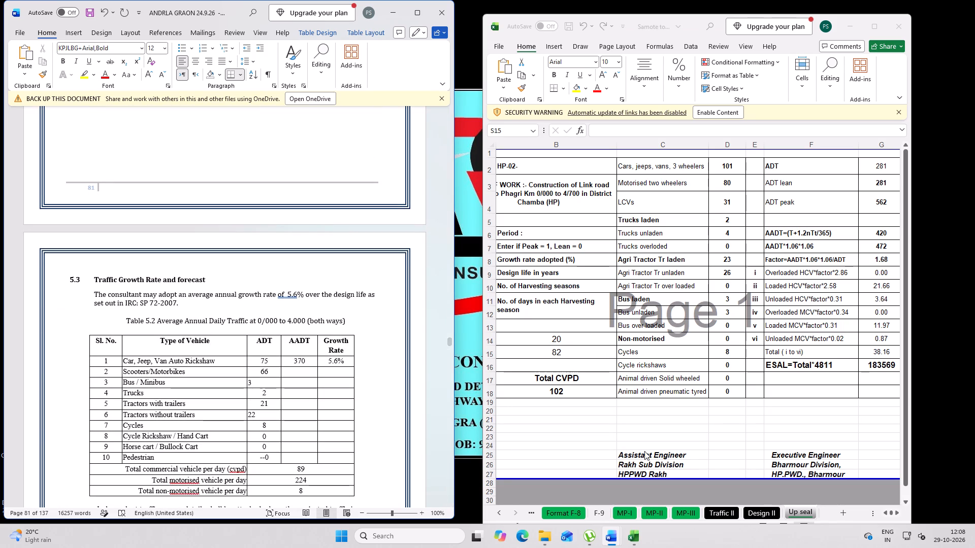
left_click(762, 508)
left_click(761, 514)
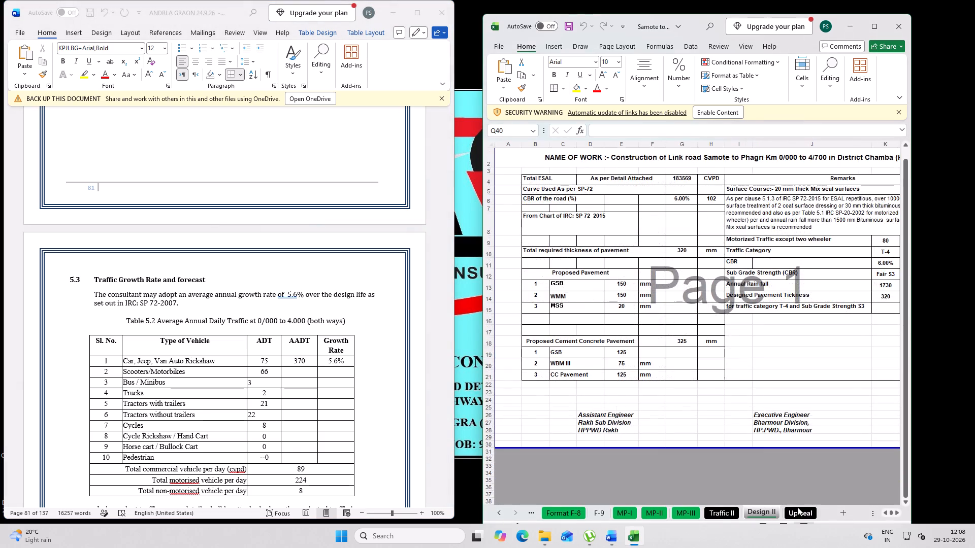
left_click(798, 507)
scroll(705, 443, "up", 1)
left_click_drag(318, 392, 289, 392)
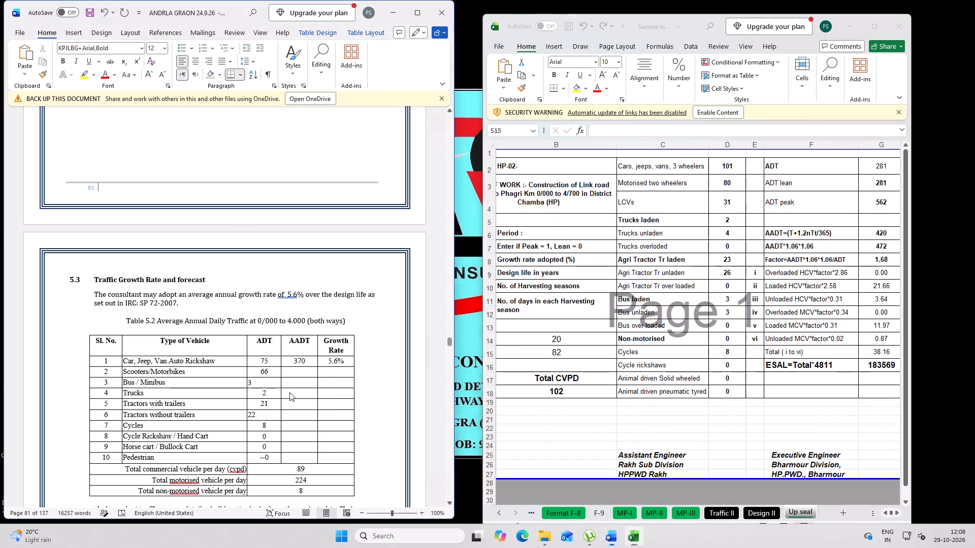
left_click_drag(289, 392, 314, 392)
left_click(253, 362)
left_click_drag(254, 362, 270, 432)
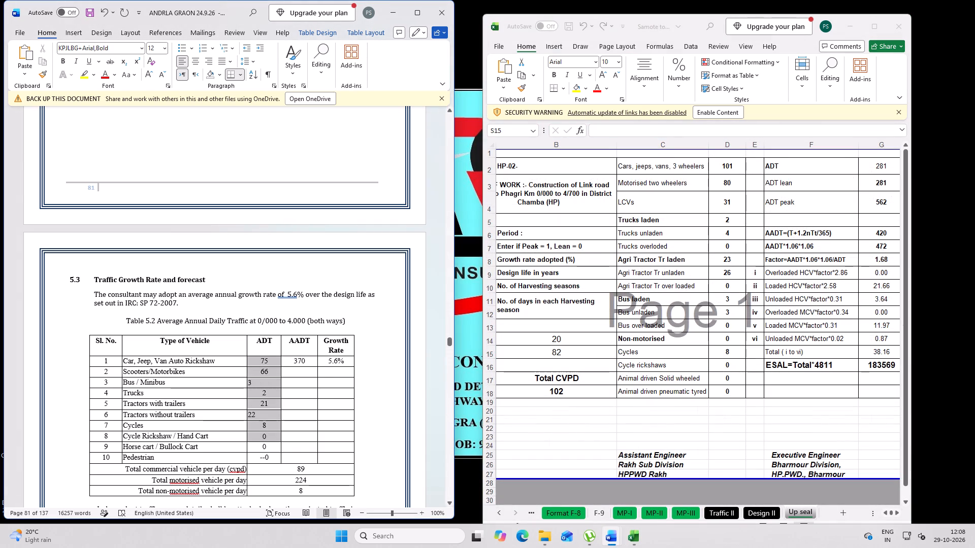
left_click_drag(270, 432, 269, 428)
key("Delete")
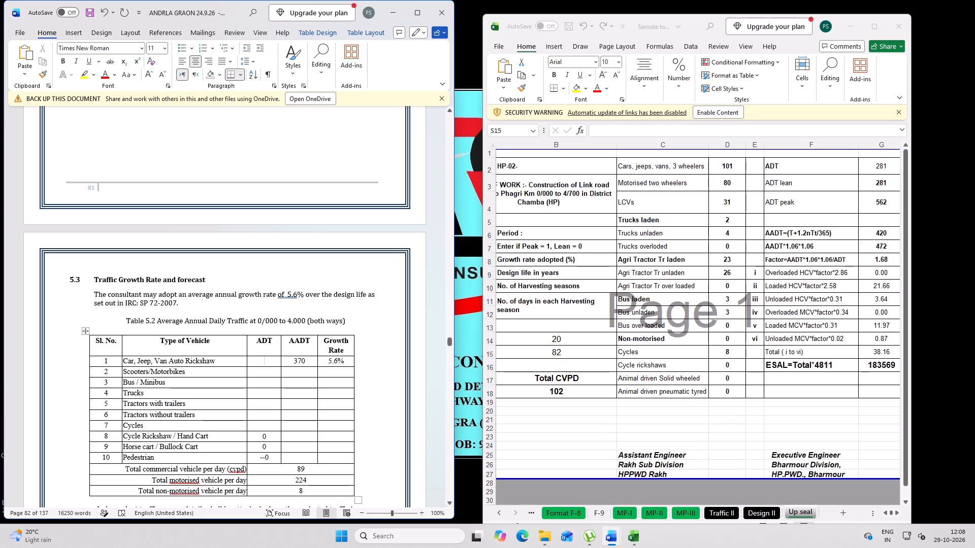
Enter the Table 5.2 ADT values 101 for cars, 80 for scooters and 3 for buses, space-padding the bus value towards the cell centre.
type("101")
key("Down")
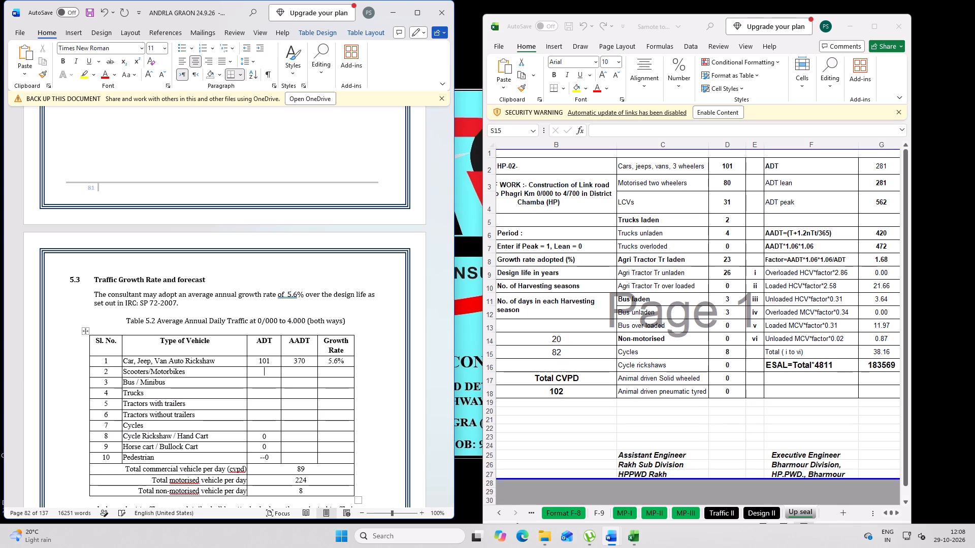
type("80")
key("Down")
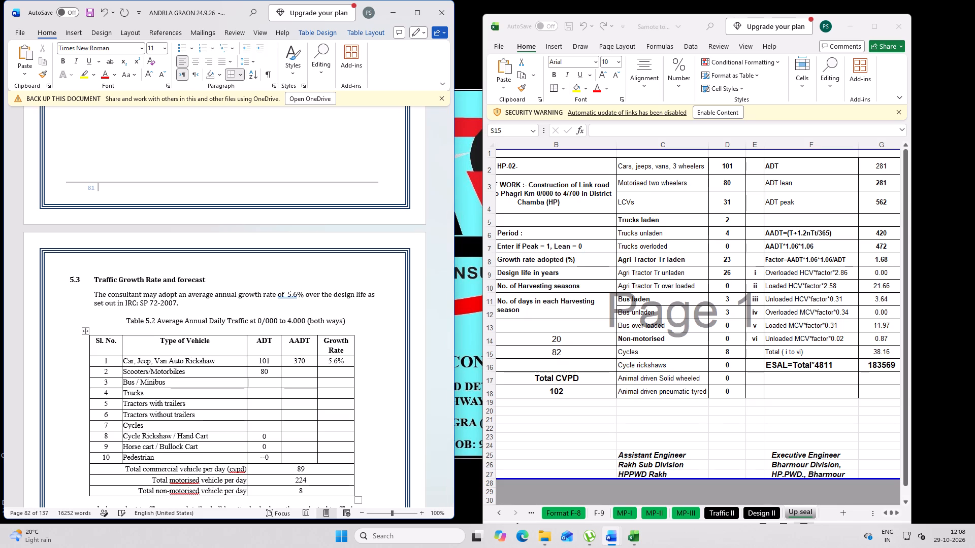
key("space")
key("space")
key("space")
key("space")
key("space")
key("space")
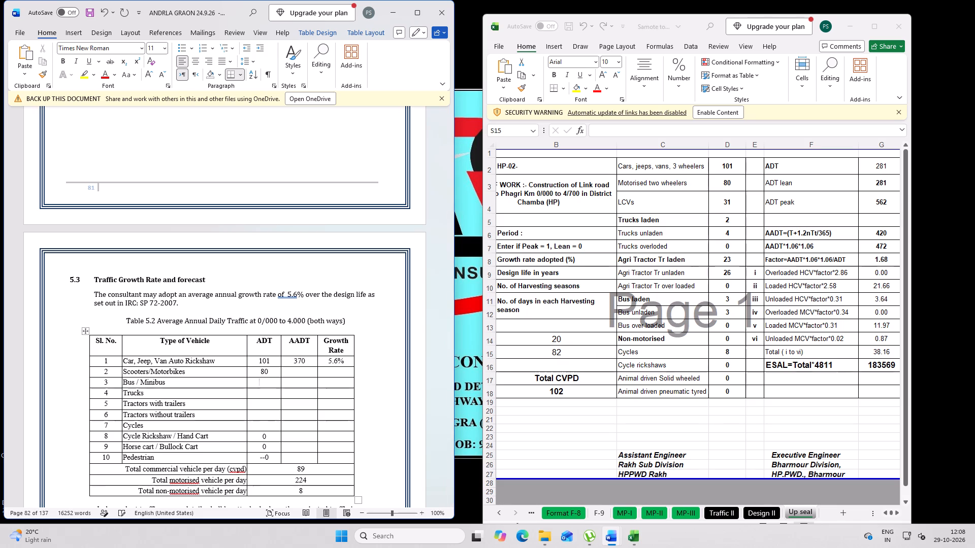
key("space")
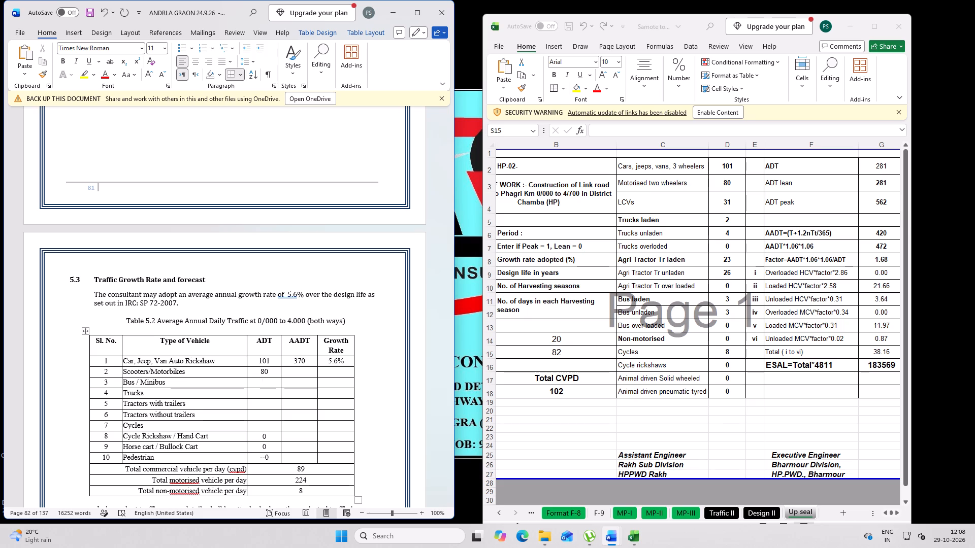
key("3")
key("Down")
Enter the Table 5.2 ADT values 2 for trucks, 23 for tractors with trailers, 26 for tractors without trailers and 8 for cycles.
key("2")
key("Down")
type("23")
key("Down")
type("26")
key("Down")
key("8")
key("Down")
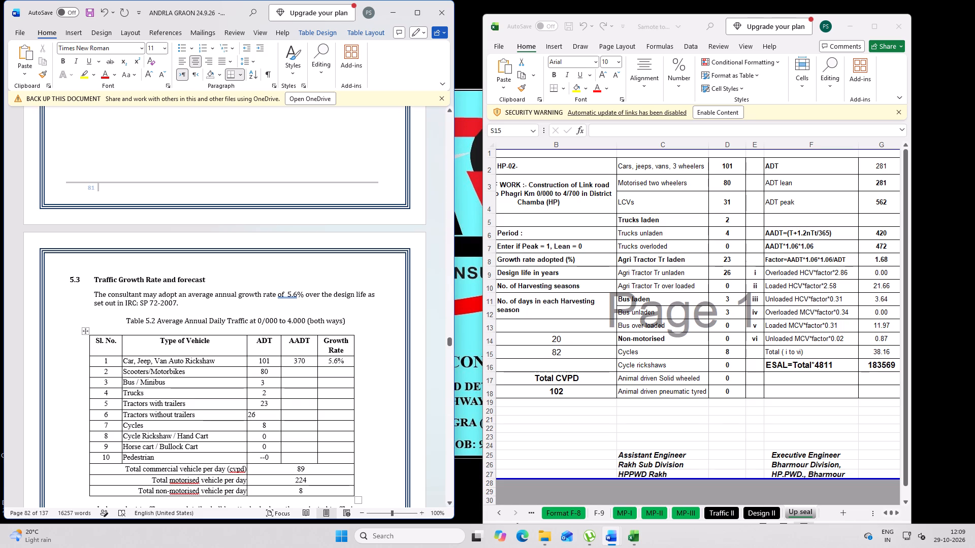
Set the total commercial vehicles per day in Table 5.2 to 102.
left_click(317, 470)
key("BackSpace")
key("BackSpace")
type("102")
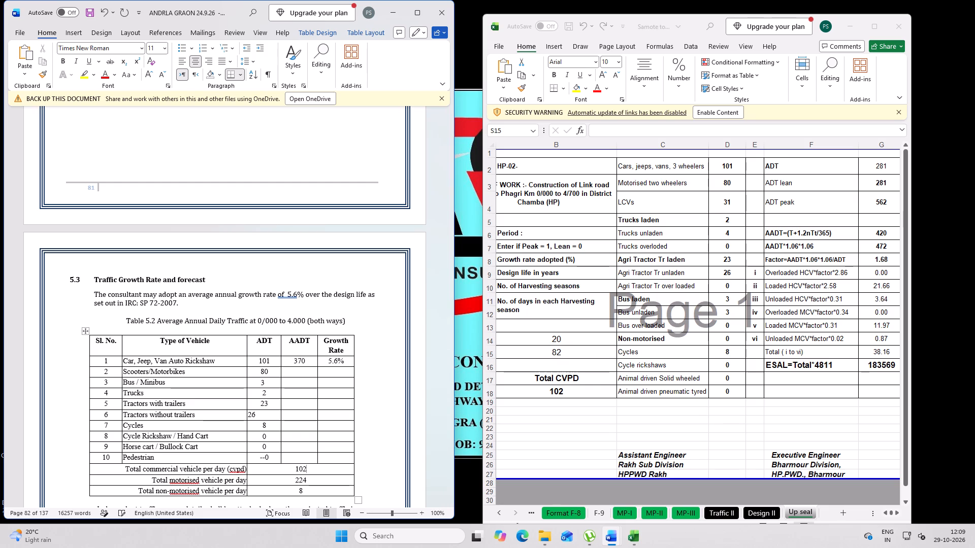
Clear Table 5.2's total motorised vehicles per day and select the car, two-wheeler and LCV counts on the Up seal sheet.
key("Down")
key("BackSpace")
key("BackSpace")
key("BackSpace")
left_click(742, 232)
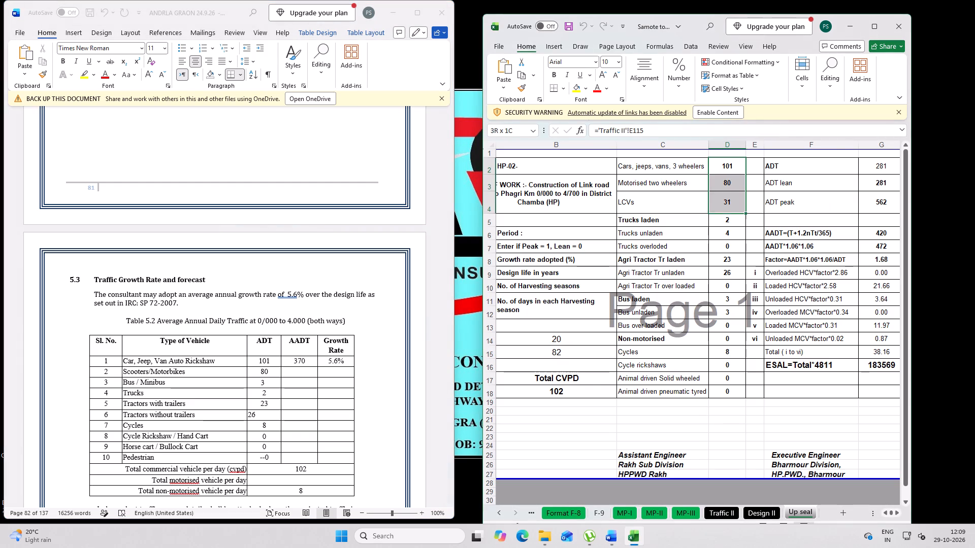
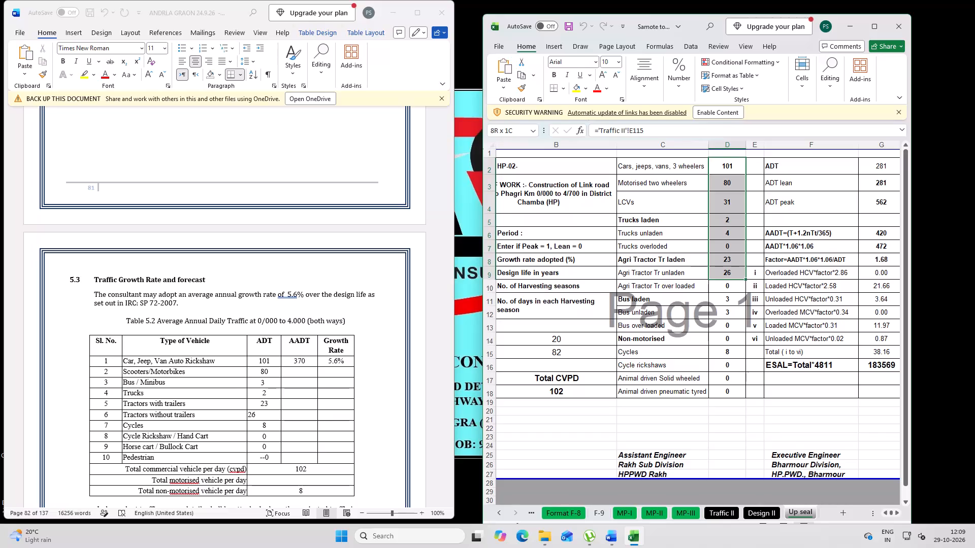
Enter 267 as Table 5.2's total motorised vehicles per day and re-enter 8 as the non-motorised total.
left_click_drag(696, 27, 692, 18)
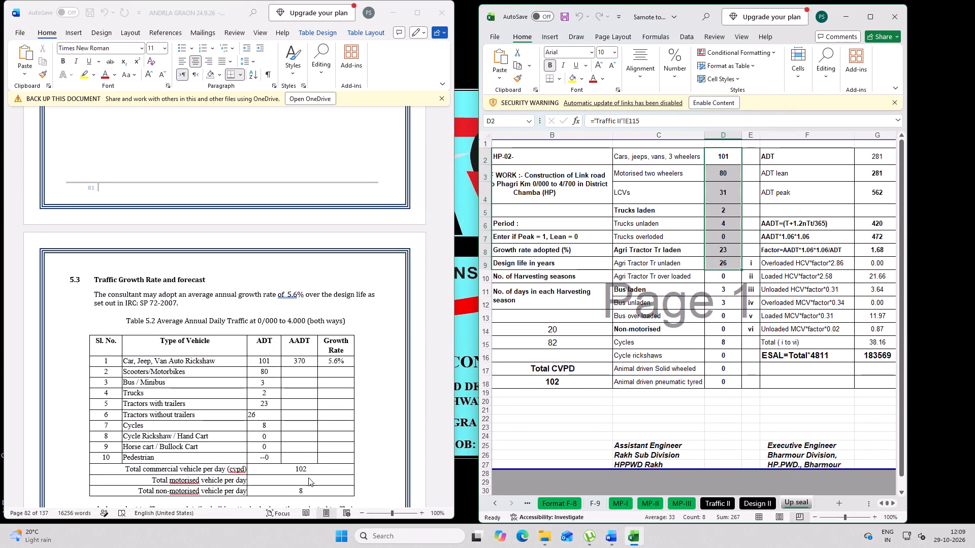
left_click(308, 475)
type("267")
key("Down")
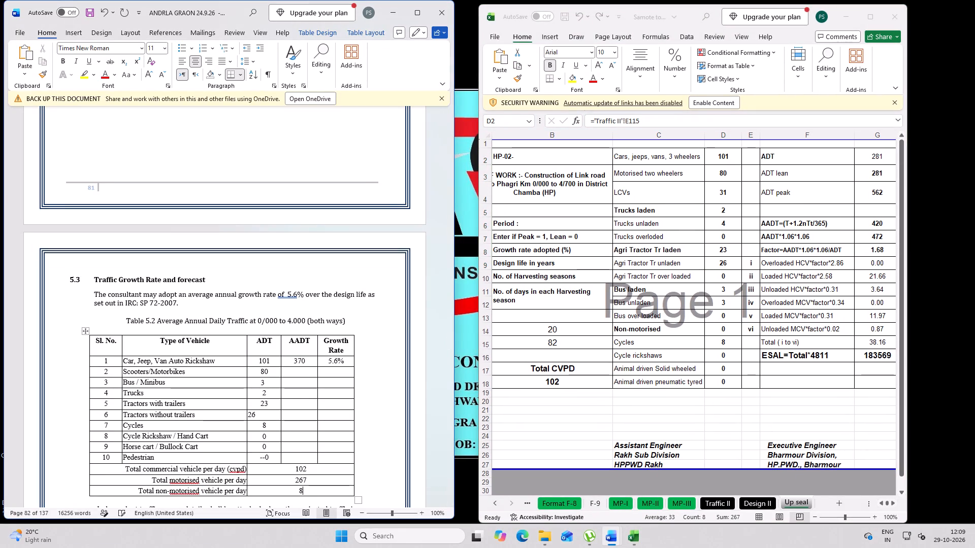
key("BackSpace")
key("8")
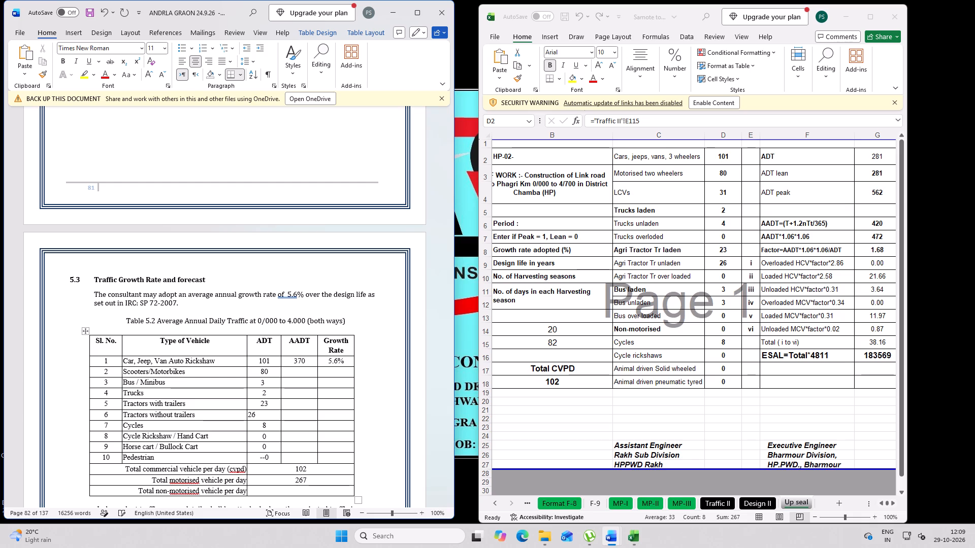
In section 9.3's Design Alternatives table, set the end chainage of the second row to 4.700.
scroll(221, 426, "down", 16)
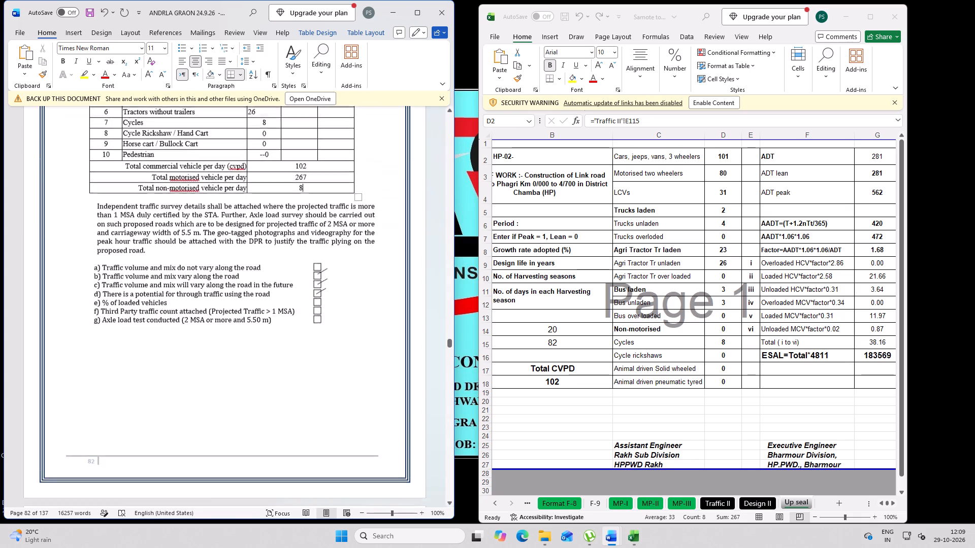
scroll(231, 429, "down", 20)
scroll(231, 429, "down", 19)
scroll(252, 423, "down", 2)
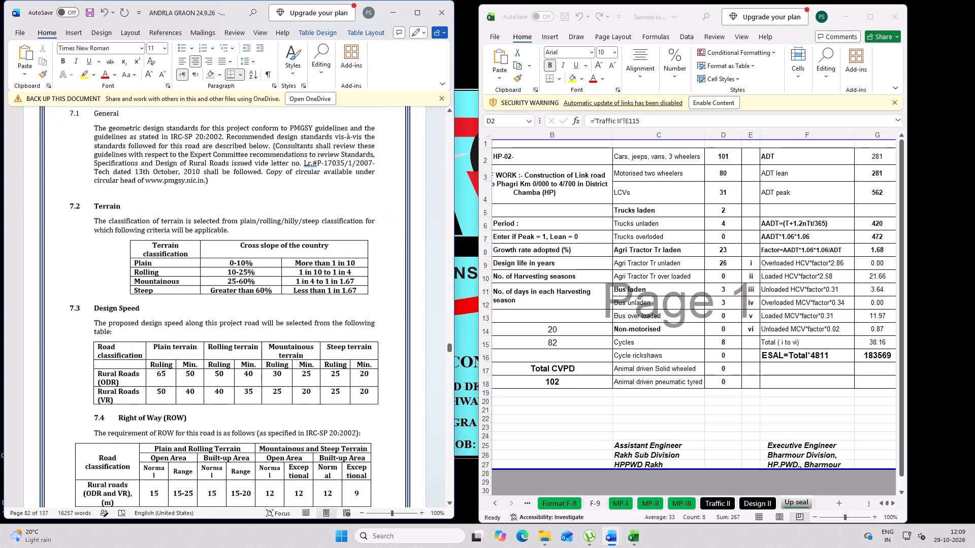
scroll(253, 424, "down", 20)
scroll(253, 424, "down", 7)
scroll(253, 426, "down", 15)
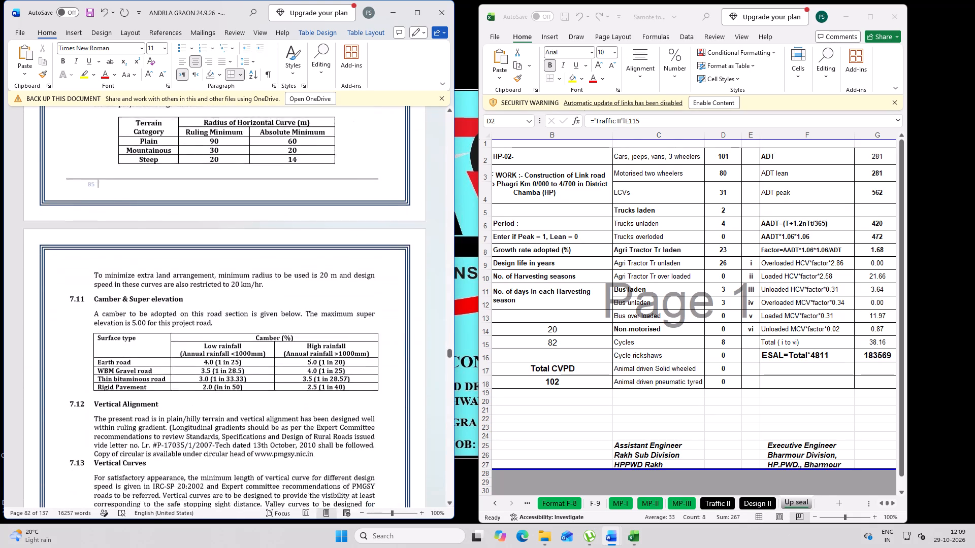
scroll(255, 430, "down", 20)
scroll(255, 430, "down", 20)
scroll(255, 430, "down", 12)
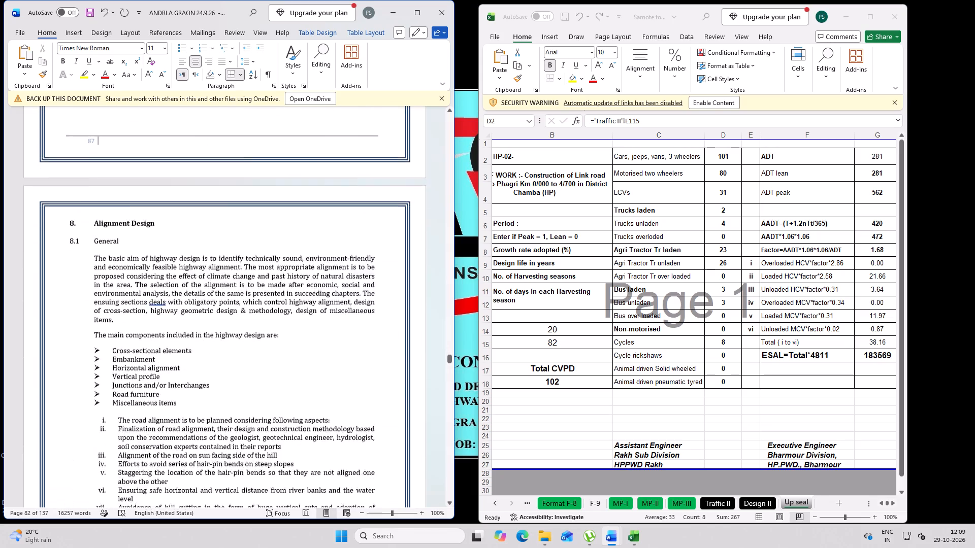
scroll(276, 451, "down", 20)
scroll(276, 451, "down", 20)
scroll(276, 451, "down", 12)
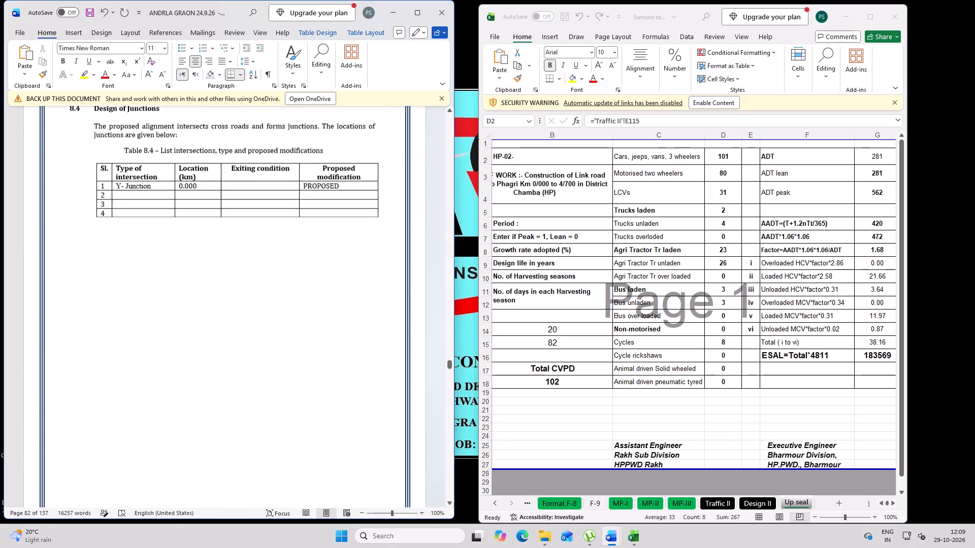
scroll(284, 464, "down", 20)
scroll(284, 464, "down", 17)
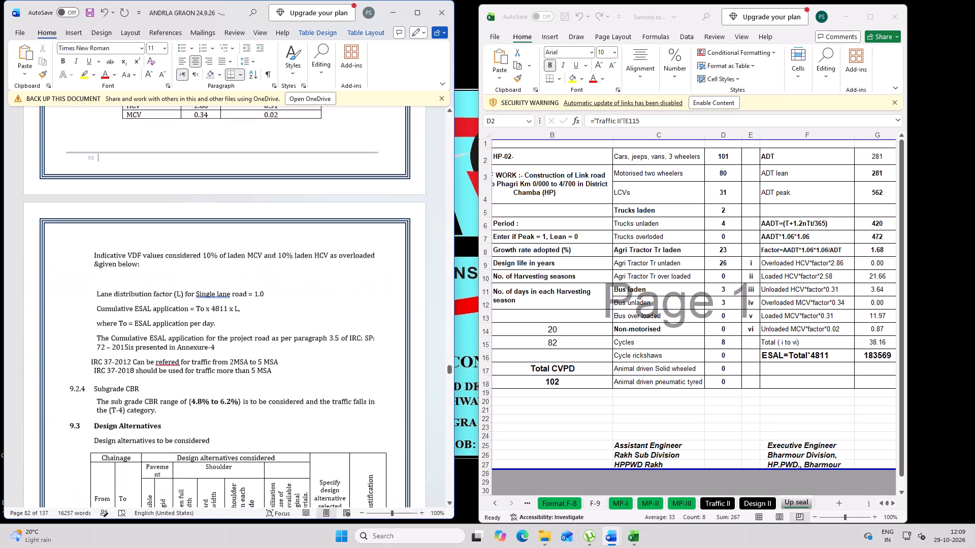
scroll(285, 463, "down", 8)
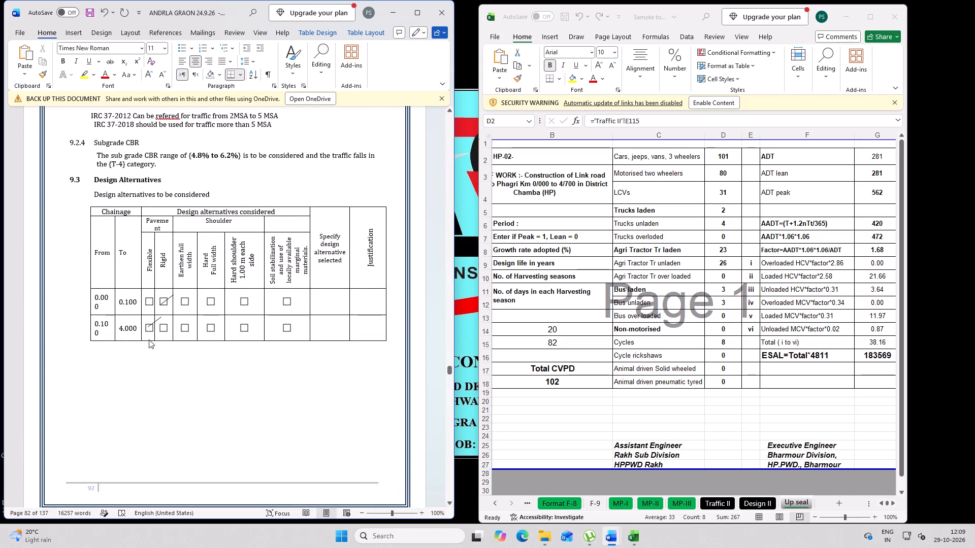
left_click(138, 317)
left_click(138, 330)
key("BackSpace")
key("BackSpace")
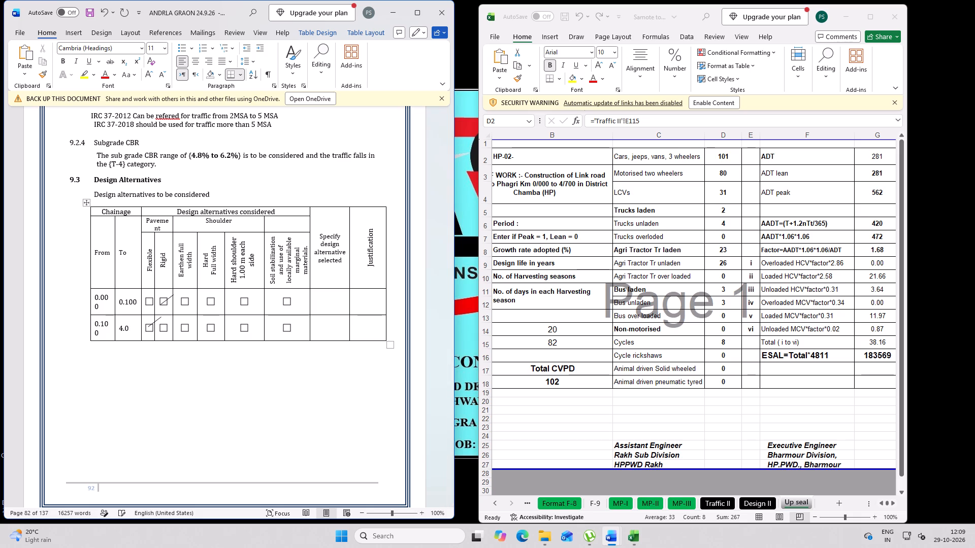
key("BackSpace")
type("700")
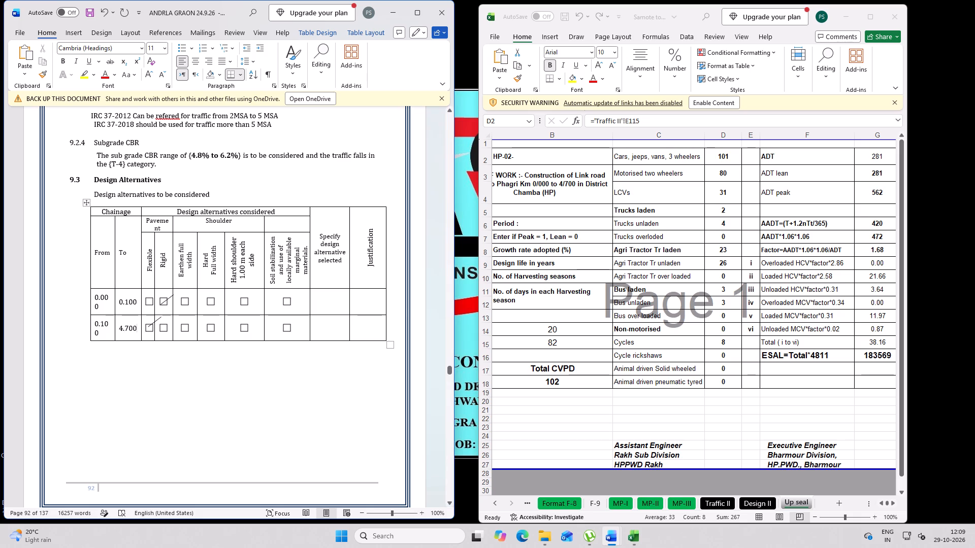
Move the tick line in the 0.000 to 0.100 row from the Rigid checkbox to the Flexible pavement checkbox.
left_click(169, 299)
left_click_drag(168, 298, 151, 298)
key("ctrl+z")
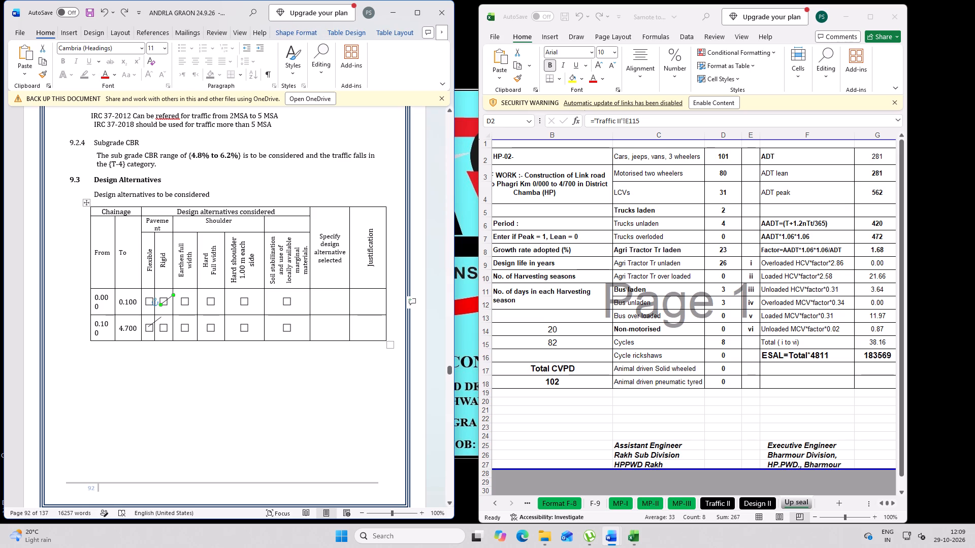
left_click_drag(167, 300, 152, 303)
left_click_drag(152, 303, 152, 300)
Go to the report's section 9.4.1 and consult the base layer specification on the workbook's Dtl Tarr sheet.
scroll(170, 356, "down", 18)
middle_click(175, 363)
middle_click_drag(175, 363, 185, 372)
scroll(185, 372, "down", 4)
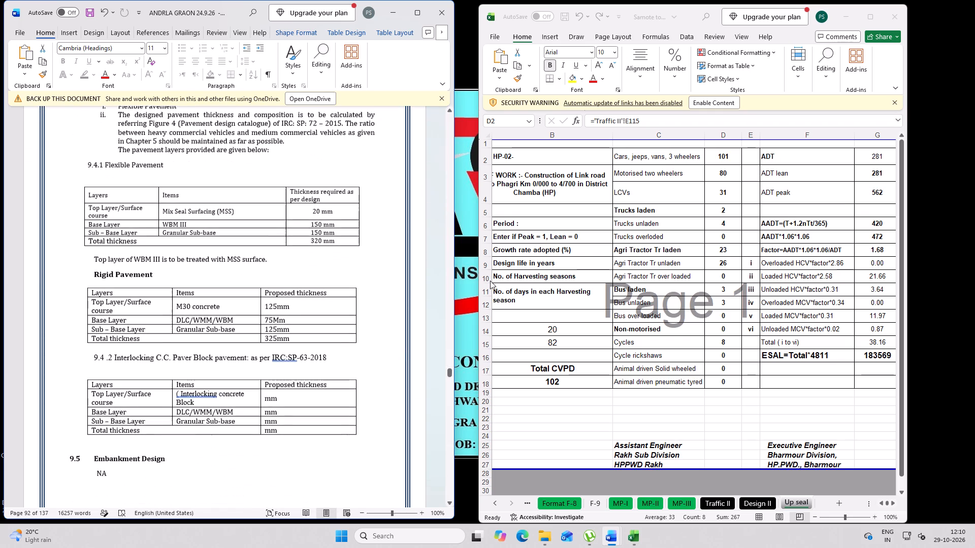
left_click(501, 503)
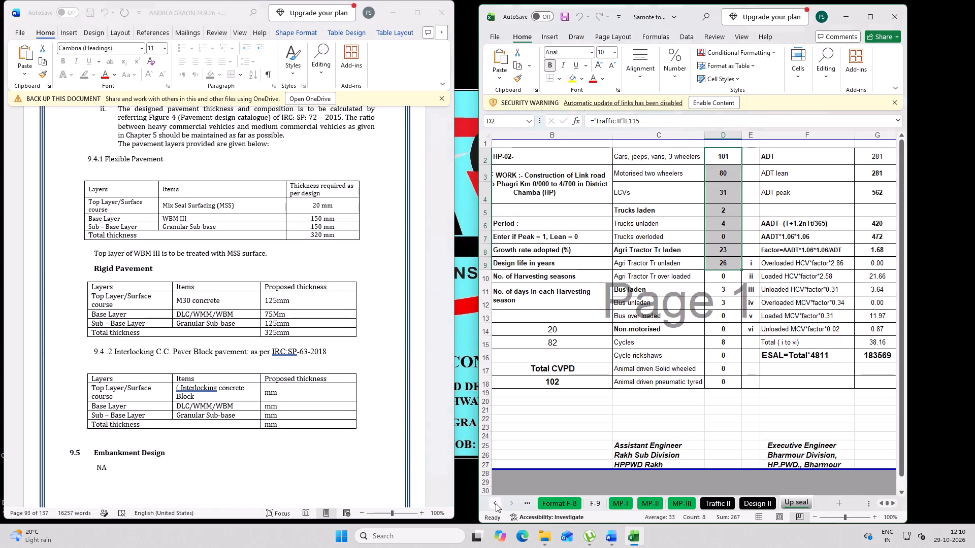
triple_click(493, 503)
triple_click(493, 503)
triple_click(493, 503)
triple_click(493, 503)
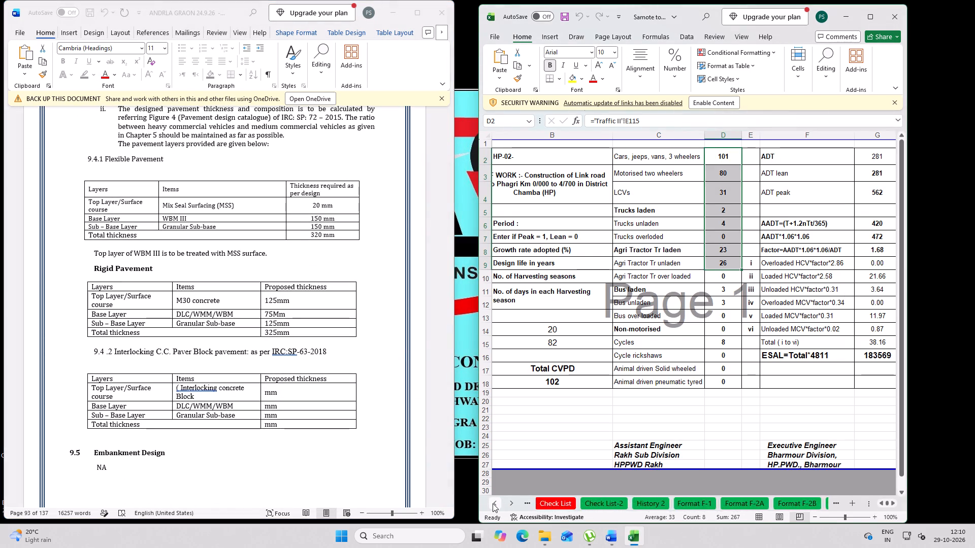
triple_click(493, 503)
triple_click(493, 503)
triple_click(493, 503)
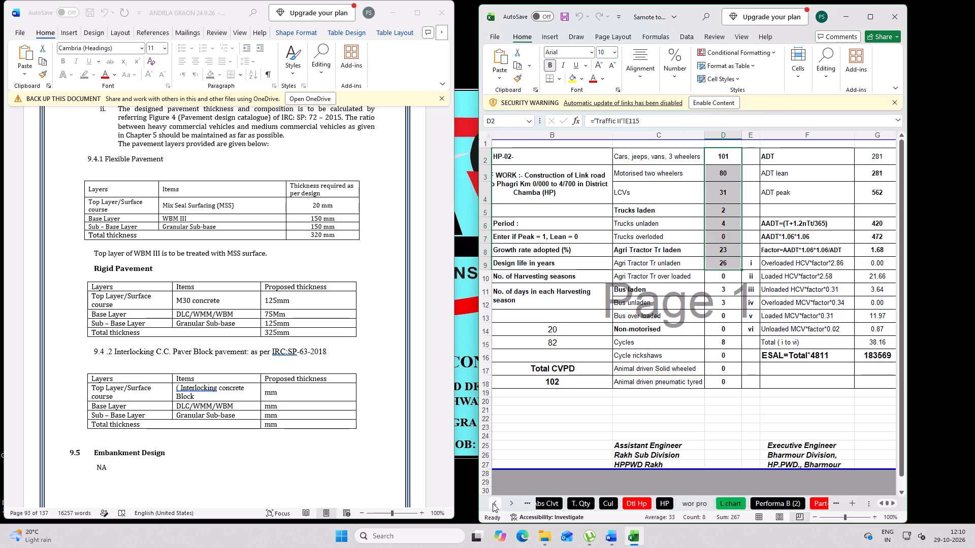
left_click(493, 503)
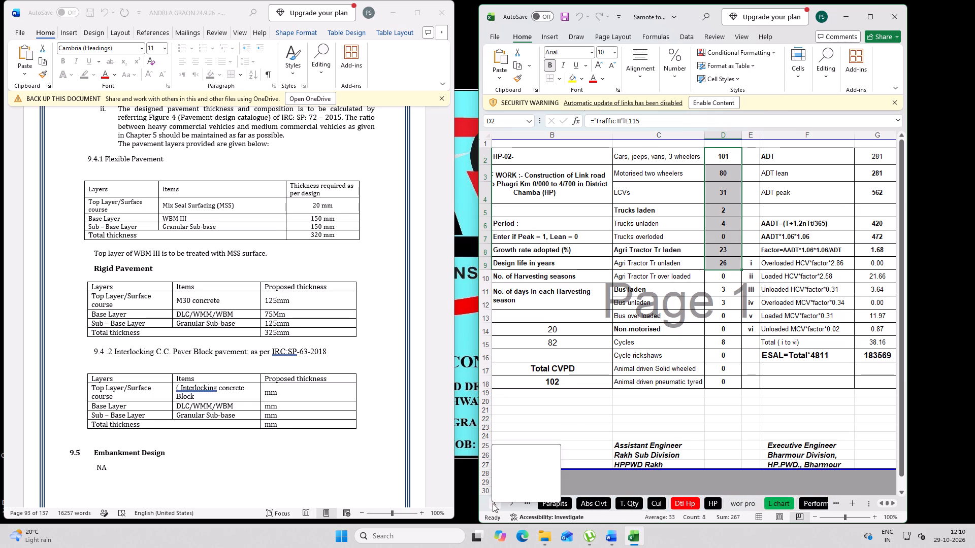
triple_click(493, 503)
left_click(640, 498)
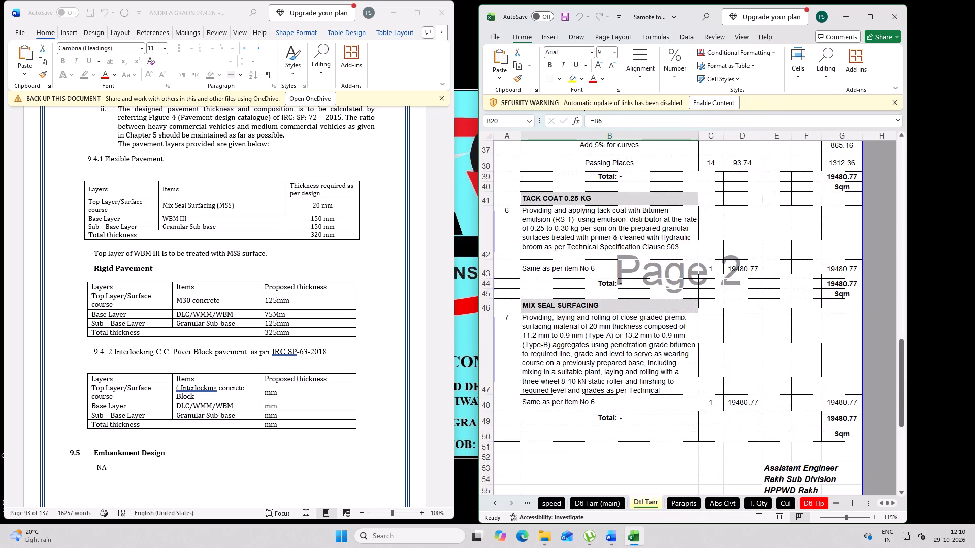
scroll(653, 444, "up", 4)
Change the base layer item in section 9.4.1's Flexible Pavement table to WMM.
left_click(186, 232)
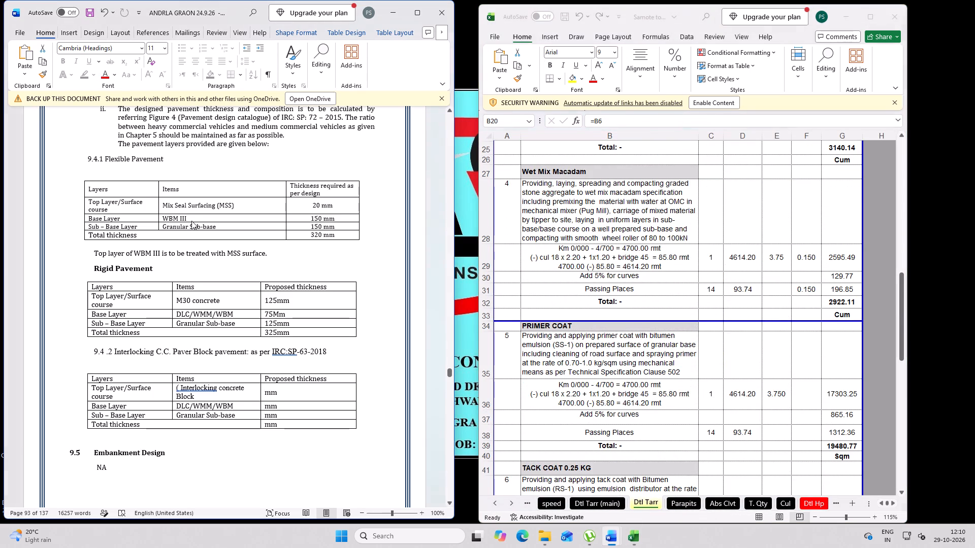
left_click(192, 215)
left_click(190, 219)
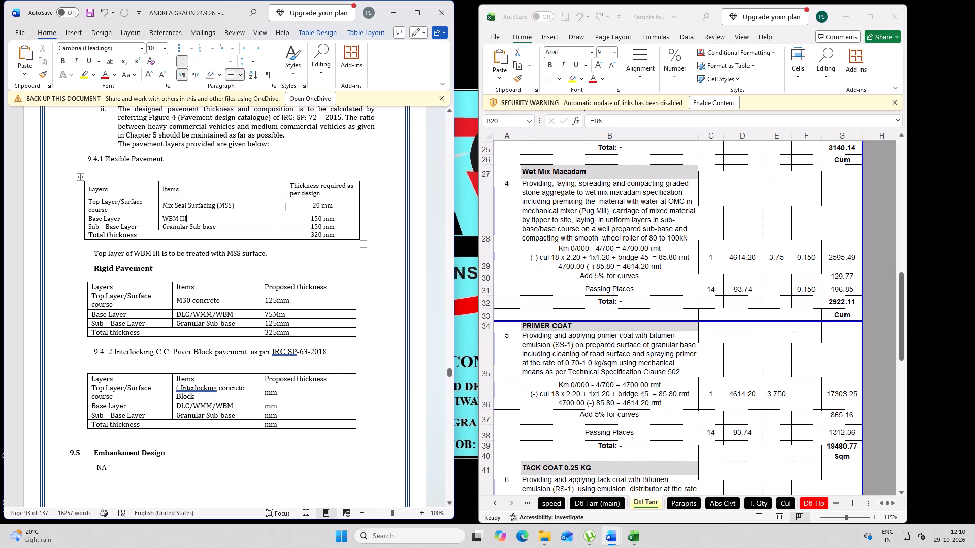
key("BackSpace")
key("BackSpace")
key("BackSpace")
key("BackSpace")
key("BackSpace")
key("BackSpace")
In the sentence below the Flexible Pavement table, replace WBM III with WMM as the layer treated with MSS surface.
left_click(160, 252)
key("BackSpace")
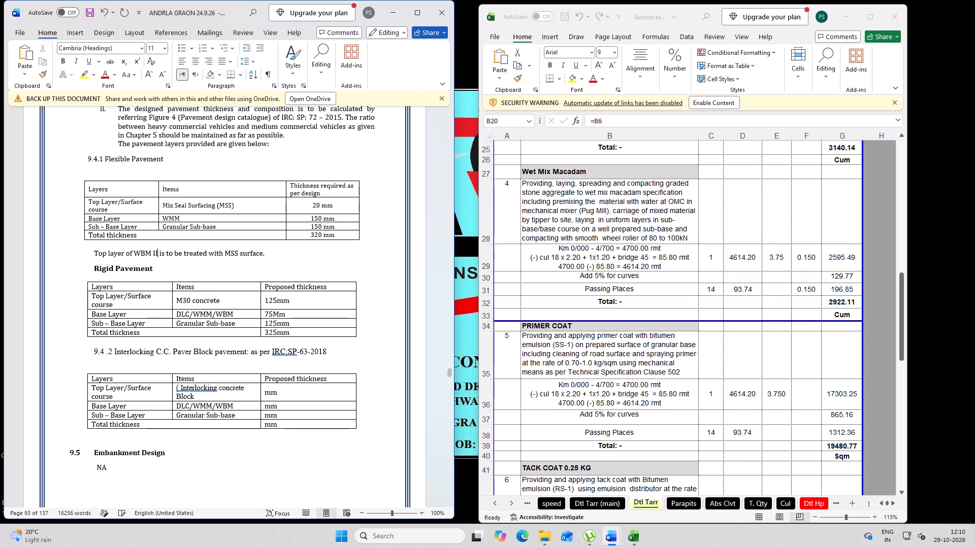
key("BackSpace")
key("BackSpace")
key("BackSpace")
key("BackSpace")
key("BackSpace")
key("BackSpace")
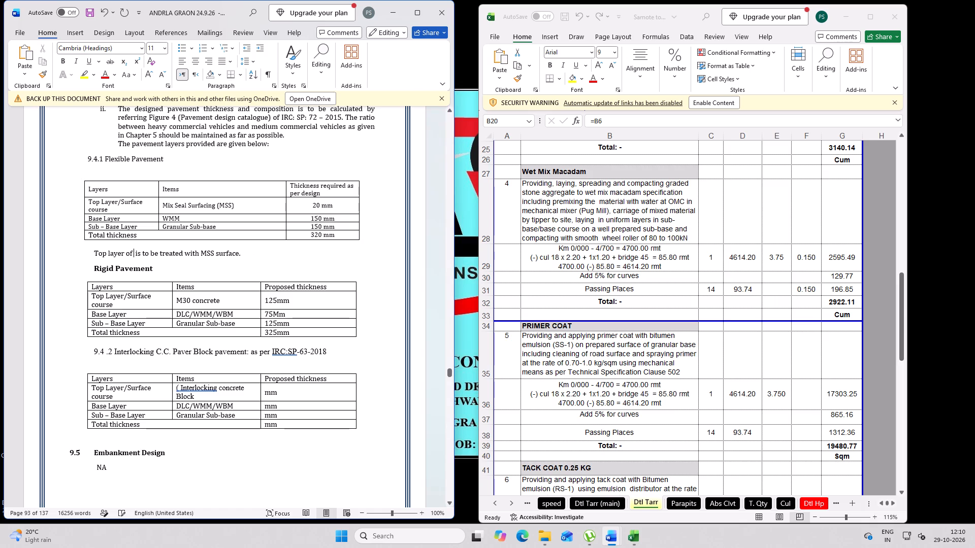
type("WMM")
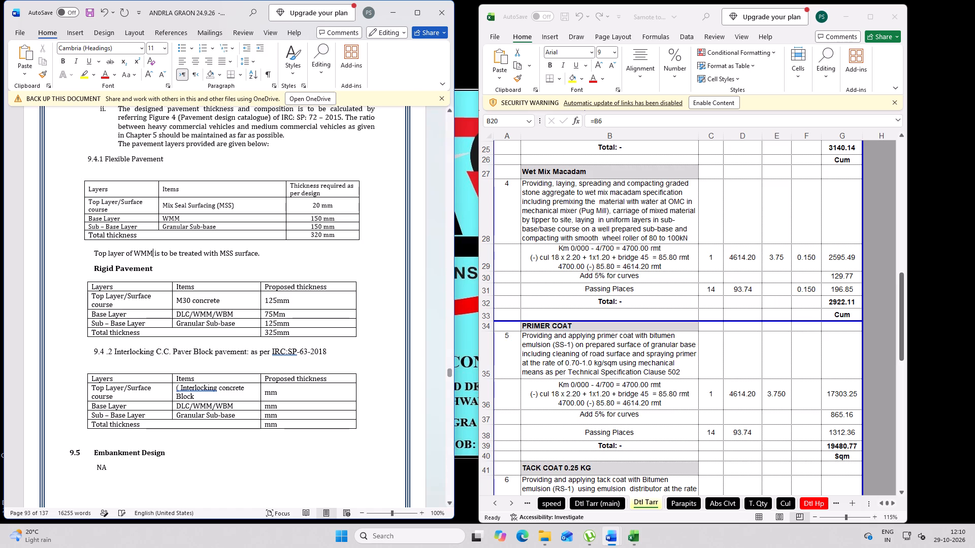
Clear all the proposed thickness values in the Rigid Pavement table, including the total.
left_click_drag(272, 298, 276, 318)
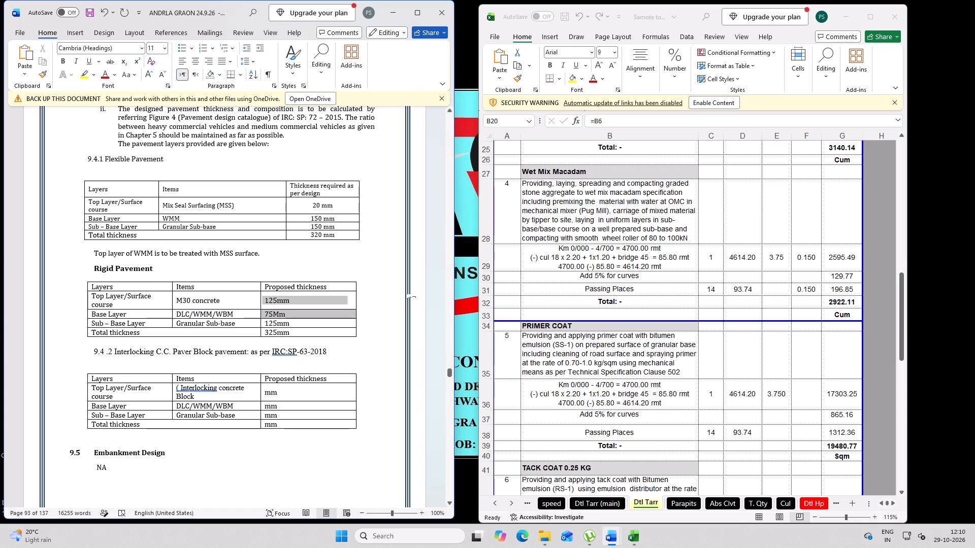
left_click_drag(276, 318, 275, 330)
key("Delete")
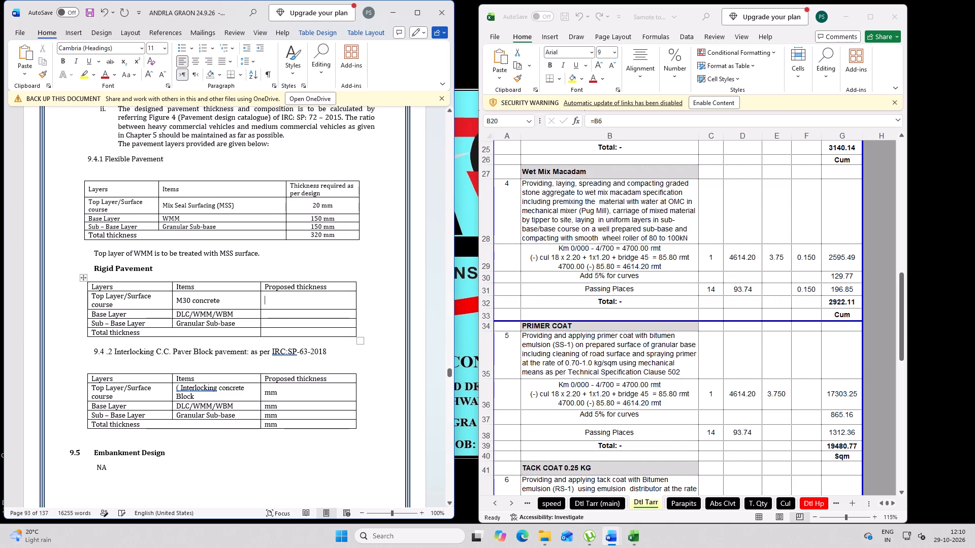
Check the culvert lists on the workbook's T. Qty sheet and set section 10.1's number of new cross drainage structures to 21.
scroll(285, 335, "down", 20)
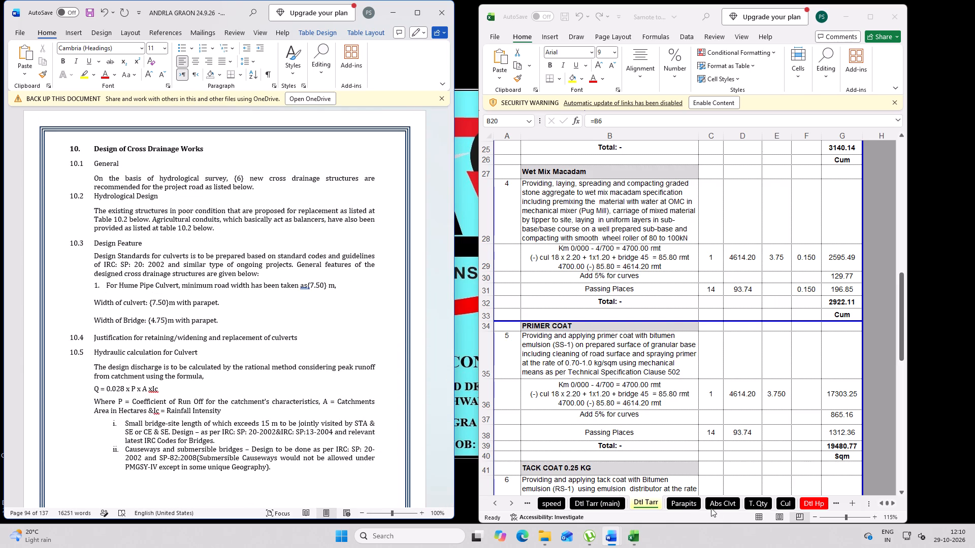
left_click(721, 506)
left_click(731, 504)
left_click(758, 503)
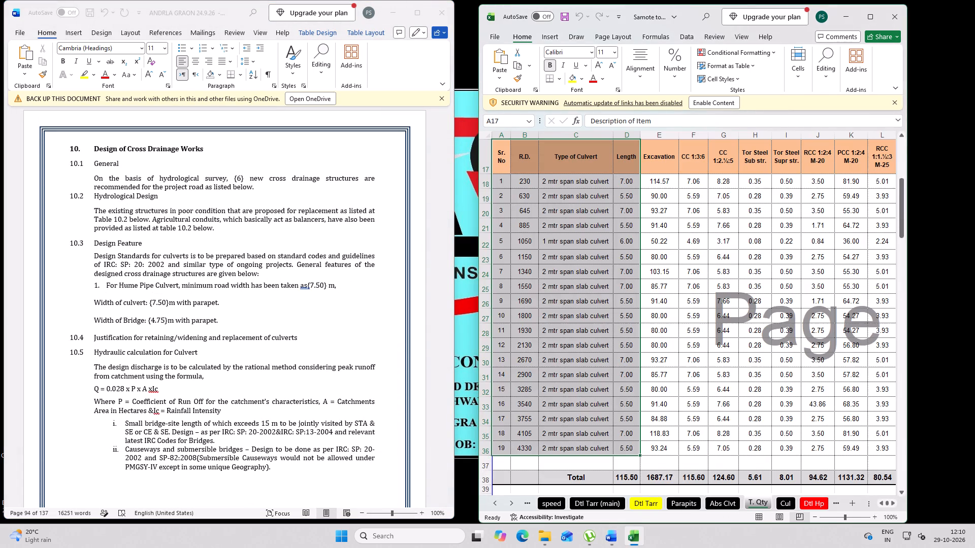
scroll(669, 397, "up", 6)
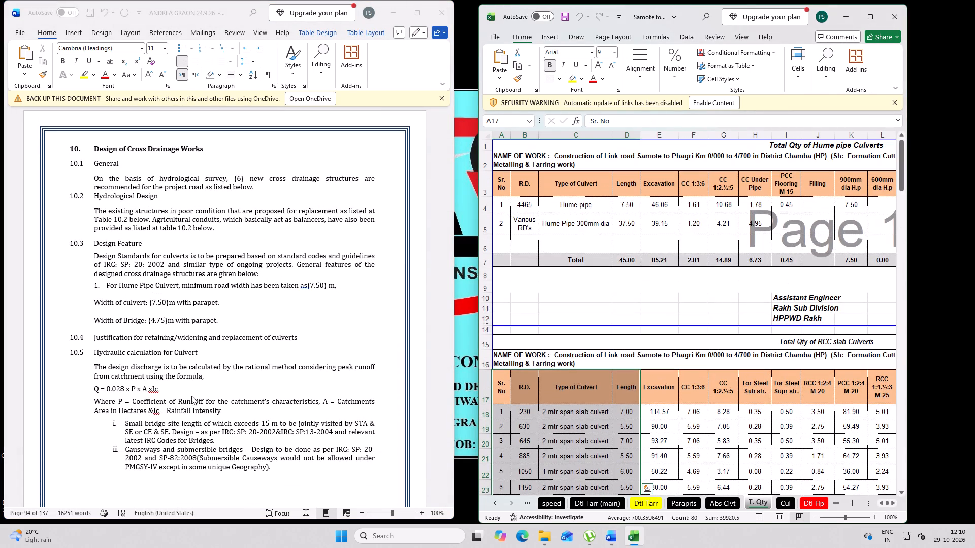
left_click(229, 199)
left_click(240, 180)
key("BackSpace")
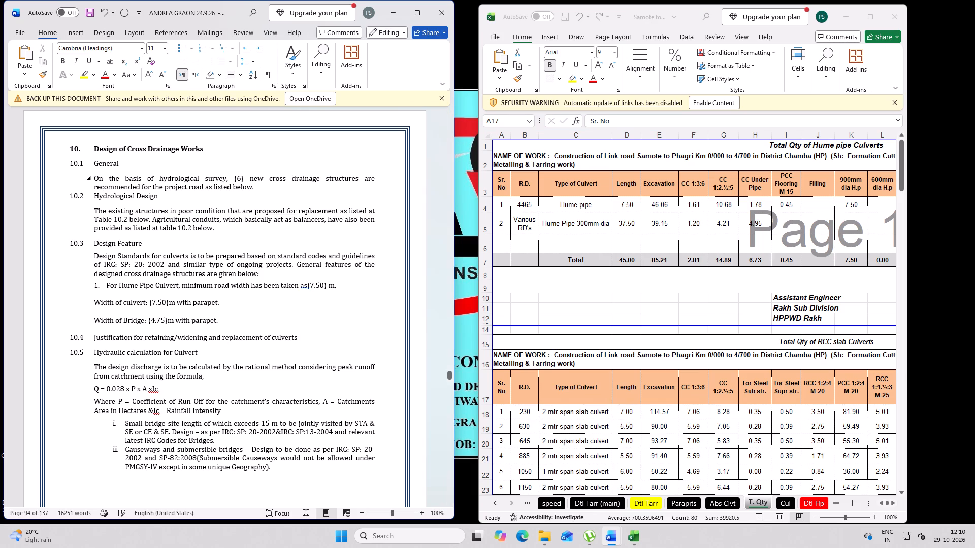
type("21")
scroll(298, 321, "down", 20)
scroll(298, 321, "down", 3)
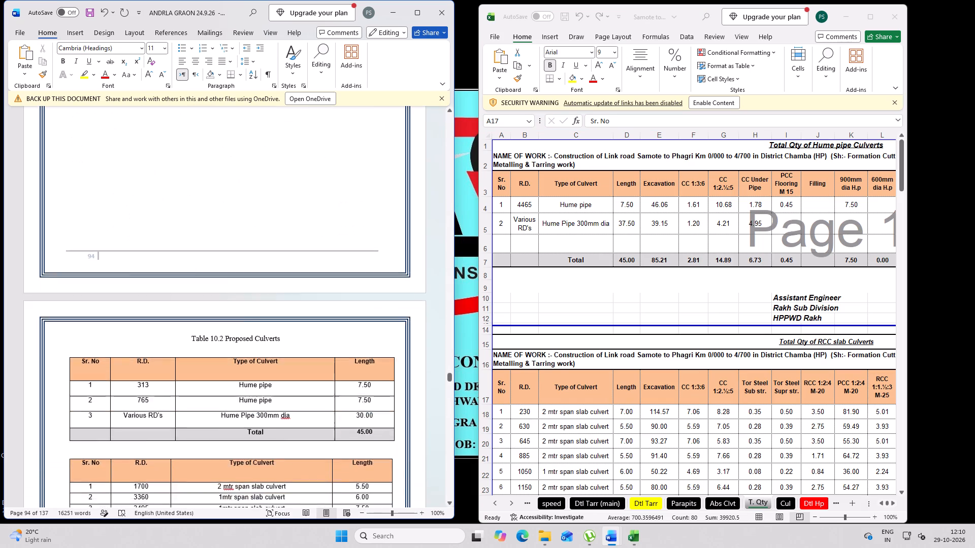
Delete both existing culvert tables, the hume pipe one and the slab culvert one, under the Table 10.2 Proposed Culverts heading.
scroll(318, 318, "down", 3)
scroll(116, 173, "up", 2)
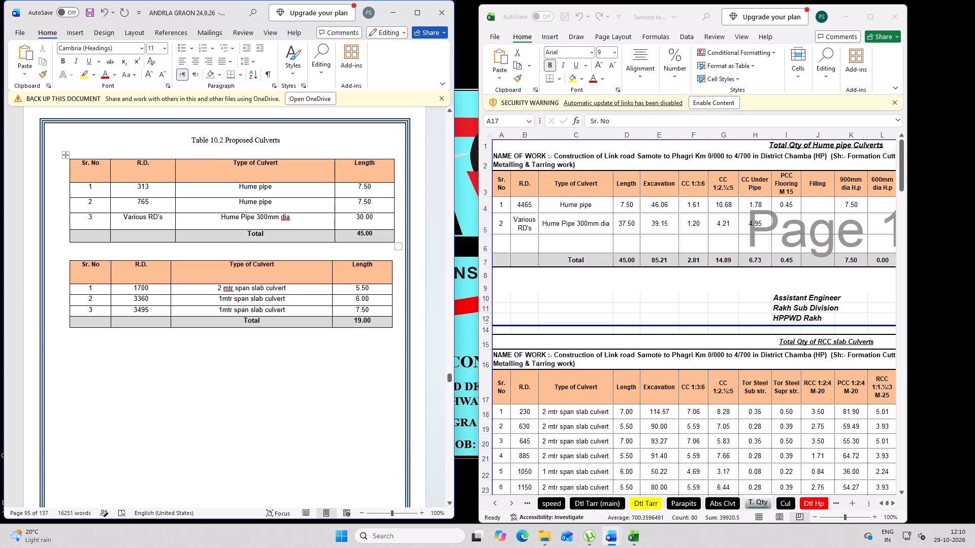
left_click(67, 157)
right_click(67, 157)
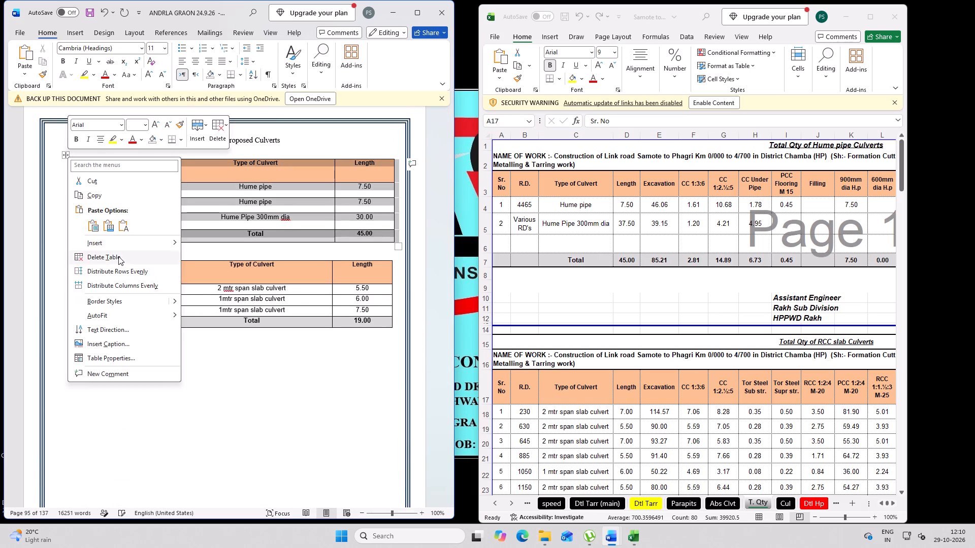
left_click(118, 256)
left_click(94, 192)
left_click(64, 175)
right_click(63, 174)
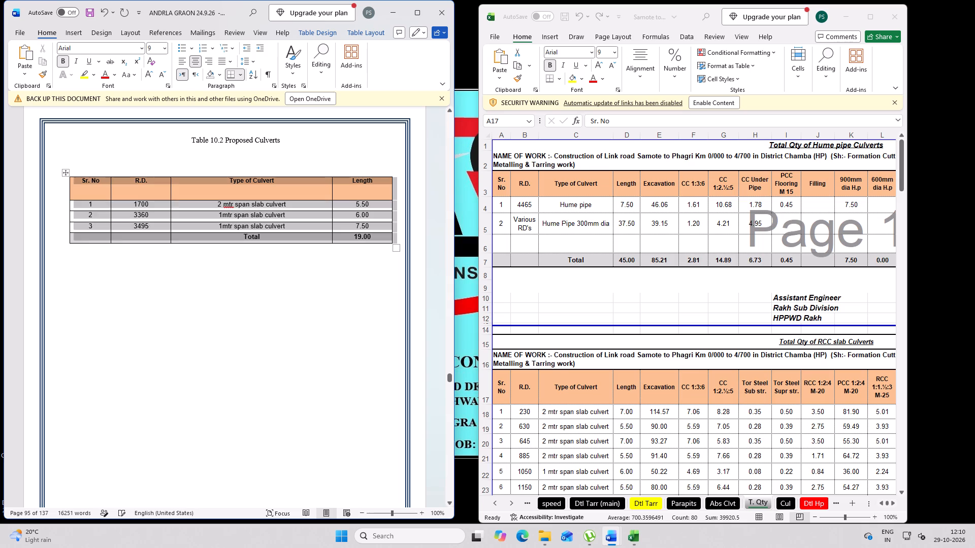
left_click(101, 277)
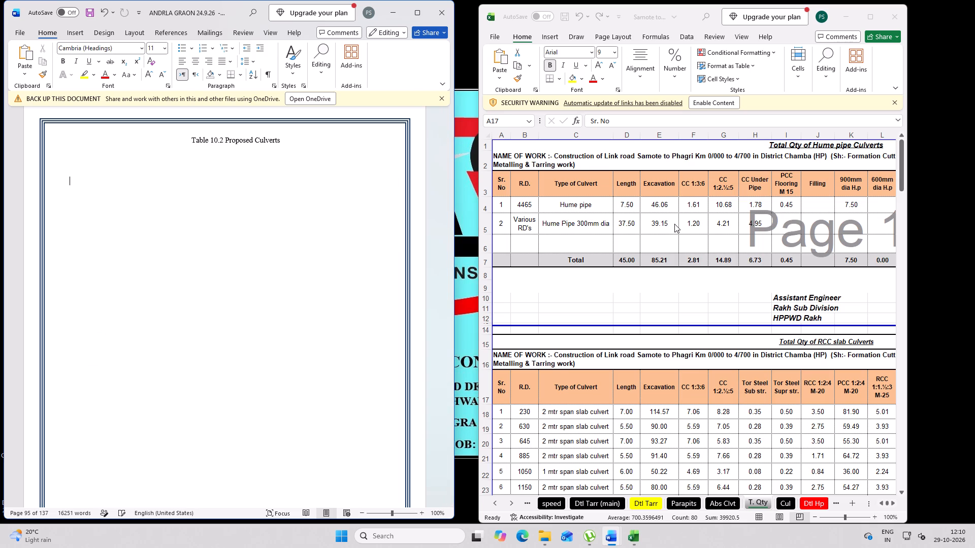
Copy the hume pipe culvert header and two rows, Sr. No to Length, from T. Qty under Table 10.2 and widen the table to the text width.
left_click(651, 221)
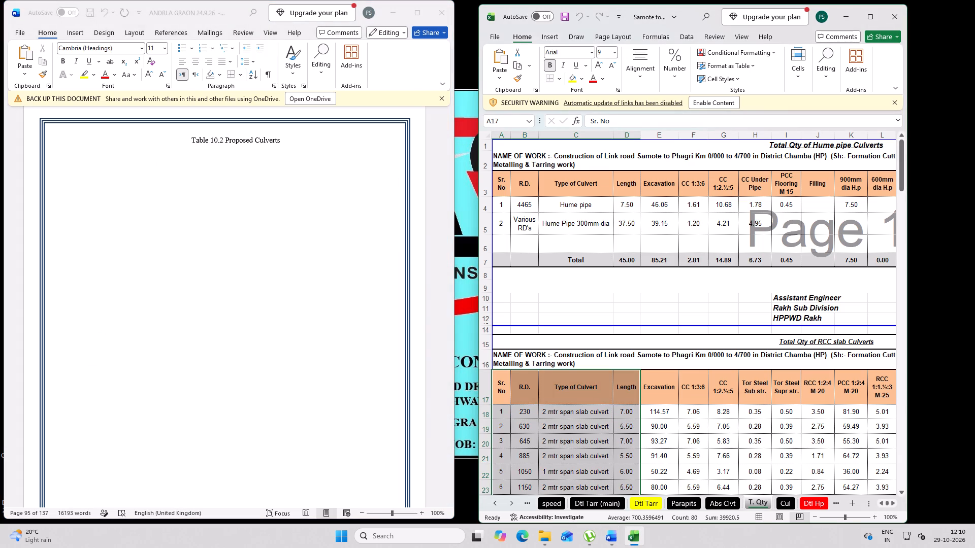
left_click_drag(502, 182, 632, 225)
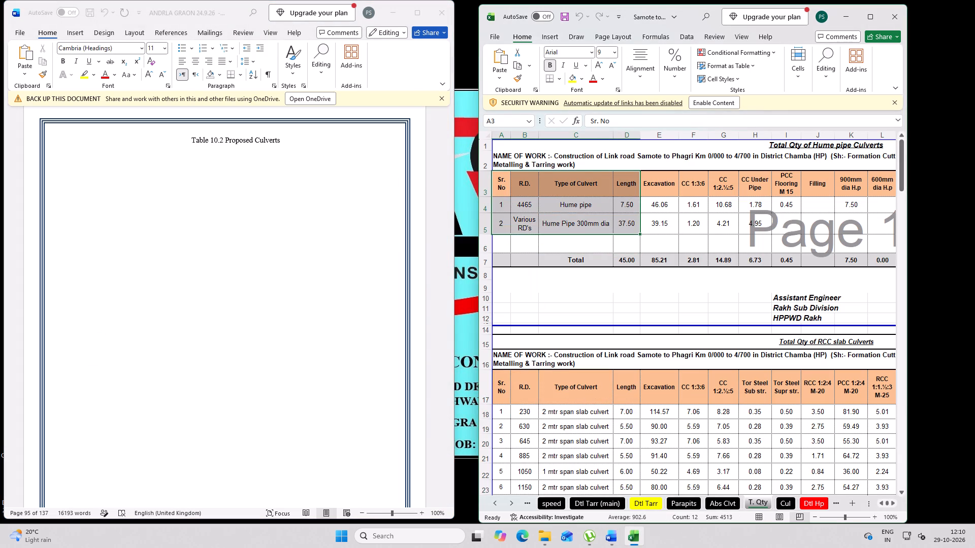
key("ctrl+c")
left_click(128, 147)
left_click_drag(81, 151, 73, 158)
left_click(72, 161)
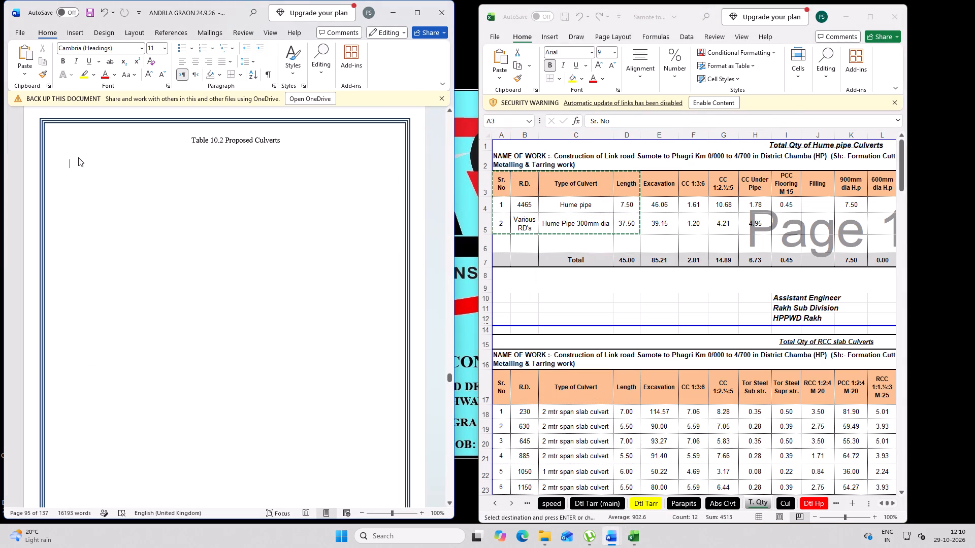
key("ctrl+v")
key("Escape")
left_click(223, 227)
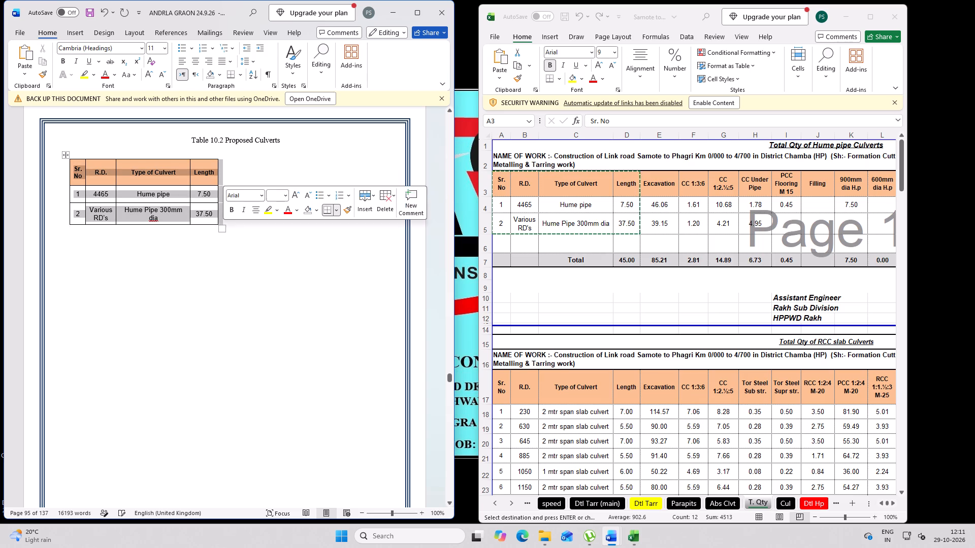
key("Escape")
left_click_drag(225, 229, 385, 202)
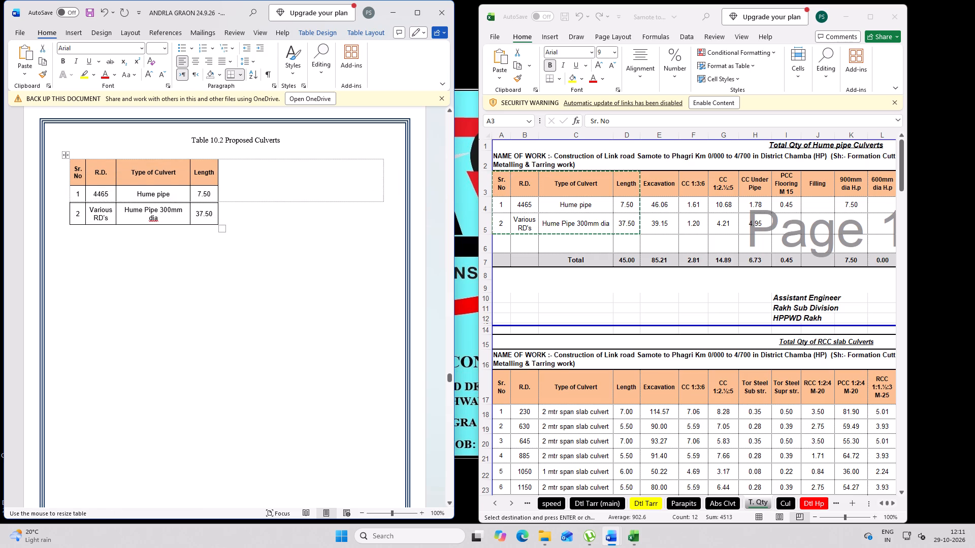
left_click_drag(385, 202, 391, 207)
Copy the RCC slab culvert header and all 19 rows, Sr. No to Length, from T. Qty below the hume pipe table with a blank line between.
scroll(619, 401, "down", 2)
scroll(625, 350, "down", 4)
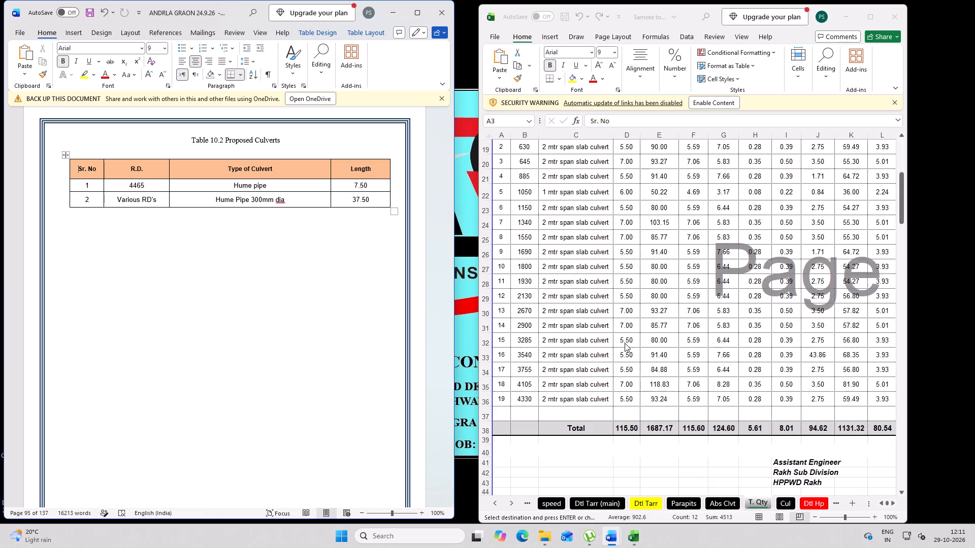
left_click(625, 336)
scroll(537, 233, "up", 3)
left_click_drag(502, 223, 631, 497)
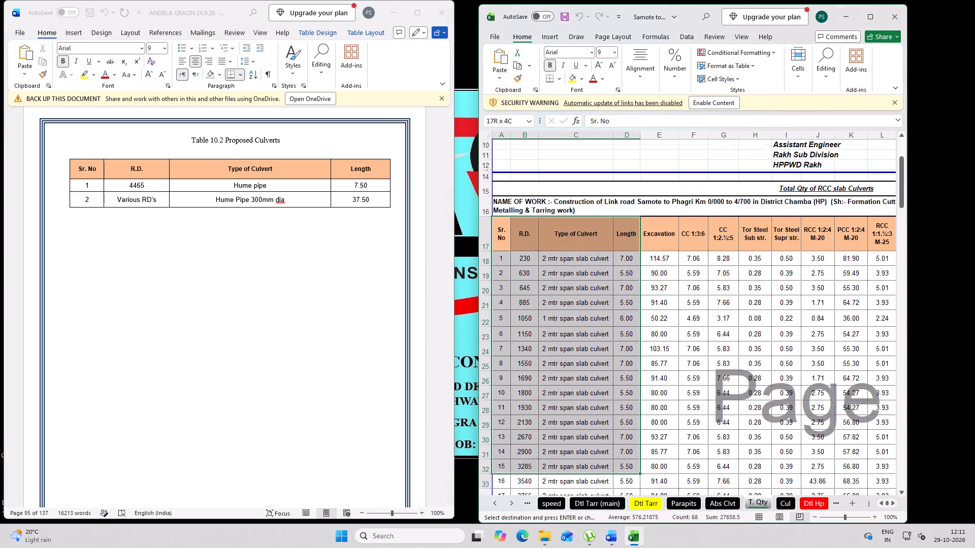
left_click_drag(631, 497, 617, 467)
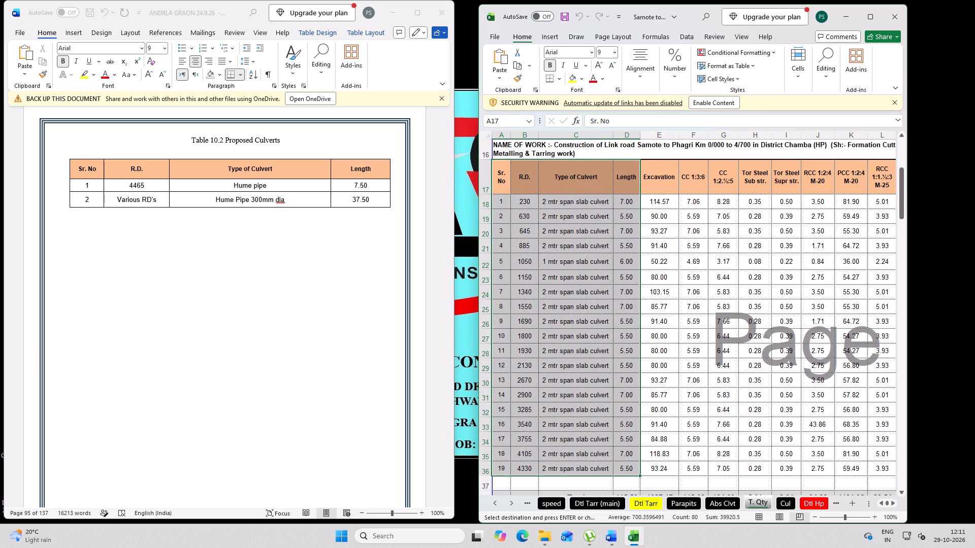
key("ctrl+c")
left_click_drag(85, 226, 76, 226)
left_click(70, 215)
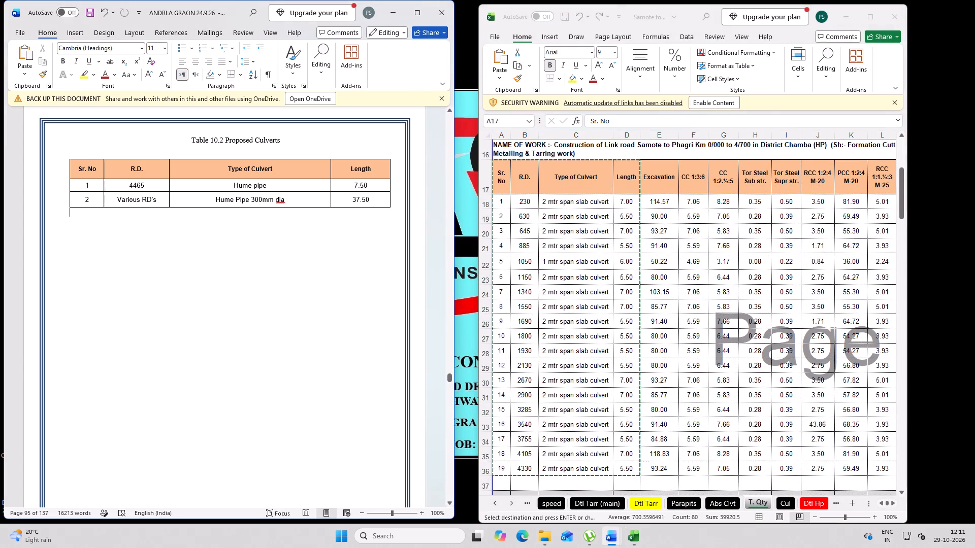
key("Return")
key("ctrl+v")
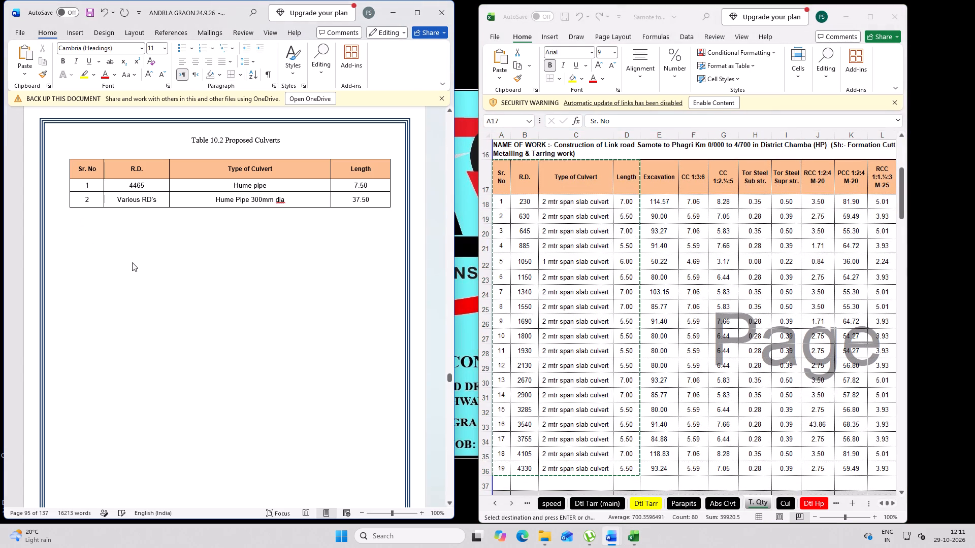
Resize the pasted slab culvert table wider to the text width and shorter in height.
key("Escape")
scroll(200, 287, "down", 3)
key("Escape")
key("Escape")
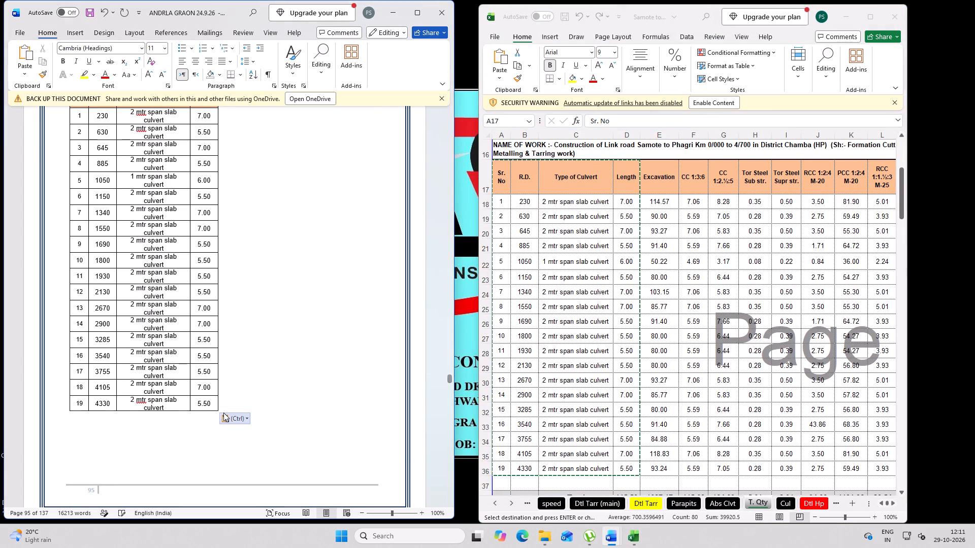
key("Escape")
key("Escape")
left_click(215, 410)
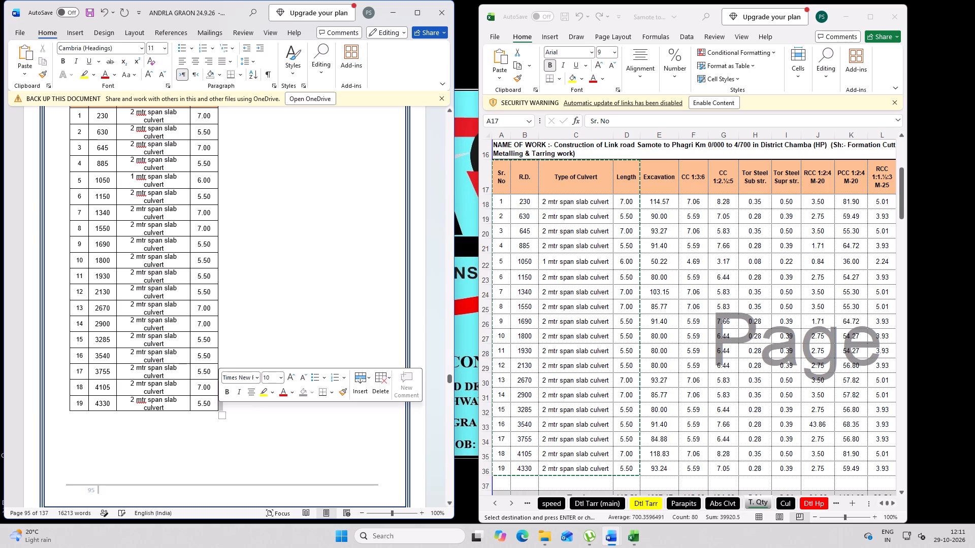
left_click_drag(219, 416, 400, 334)
Delete the old drain table under the Table 11.1 List of Pucca side Drains heading.
scroll(303, 350, "down", 17)
scroll(240, 373, "down", 8)
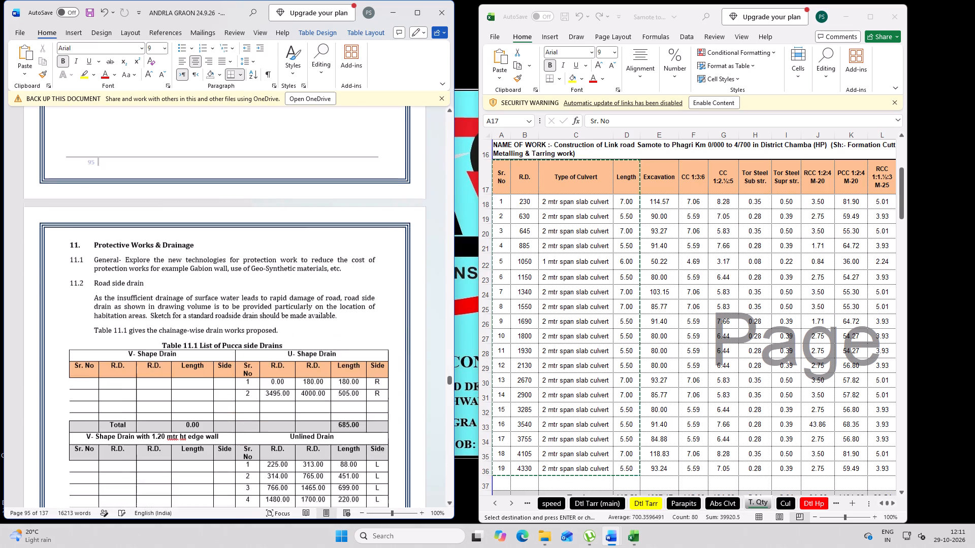
left_click(165, 392)
left_click(64, 316)
right_click(64, 316)
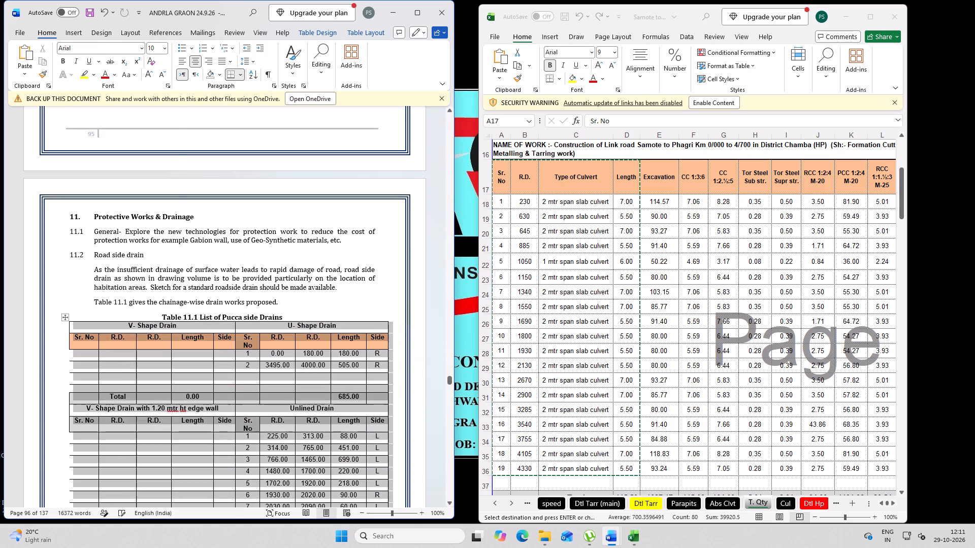
left_click(105, 190)
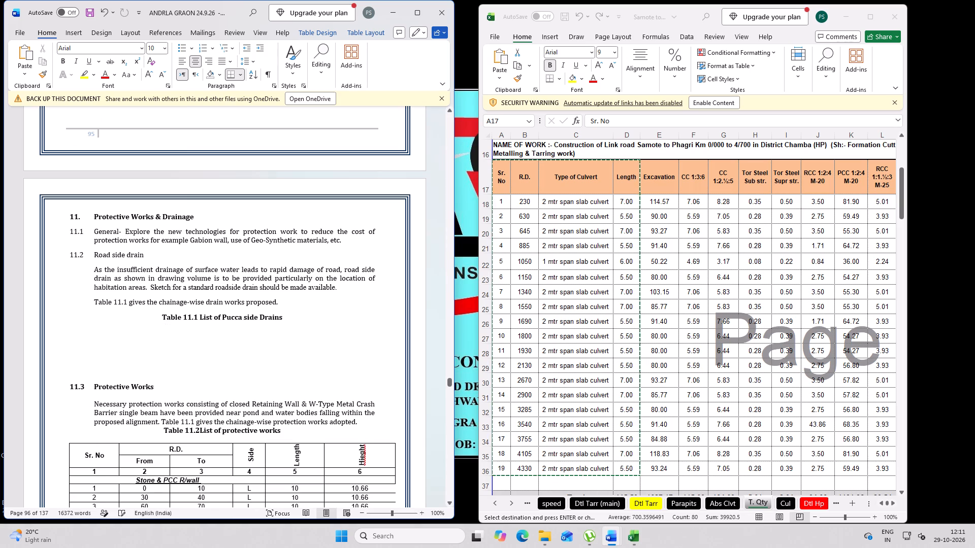
Copy the drain tables from the V- Shape Drain heading to the final Total row on the Dtl Drn sheet and paste them under Table 11.1.
triple_click(494, 501)
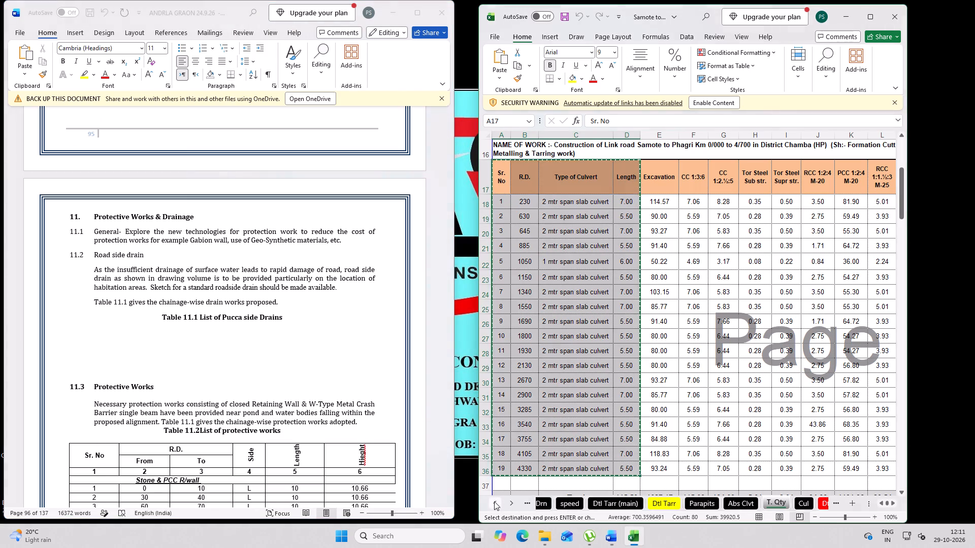
left_click(494, 501)
left_click(627, 501)
scroll(589, 288, "up", 5)
left_click(556, 195)
left_click_drag(536, 195, 722, 444)
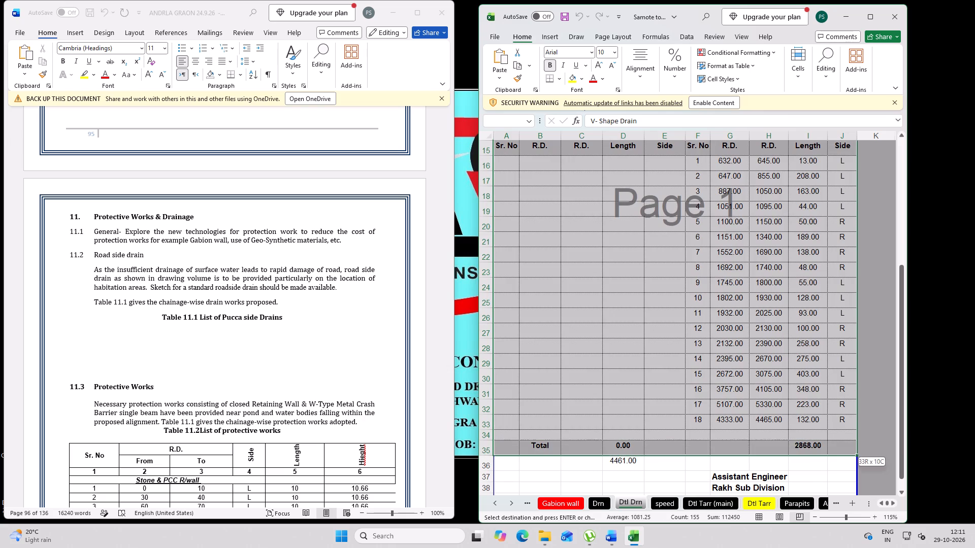
left_click_drag(722, 444, 722, 444)
key("ctrl+c")
left_click(145, 337)
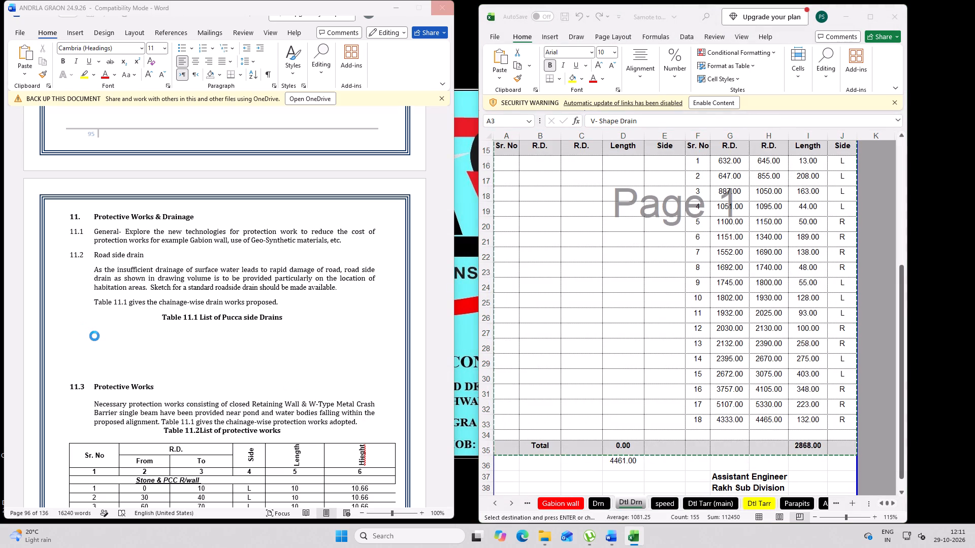
key("ctrl+v")
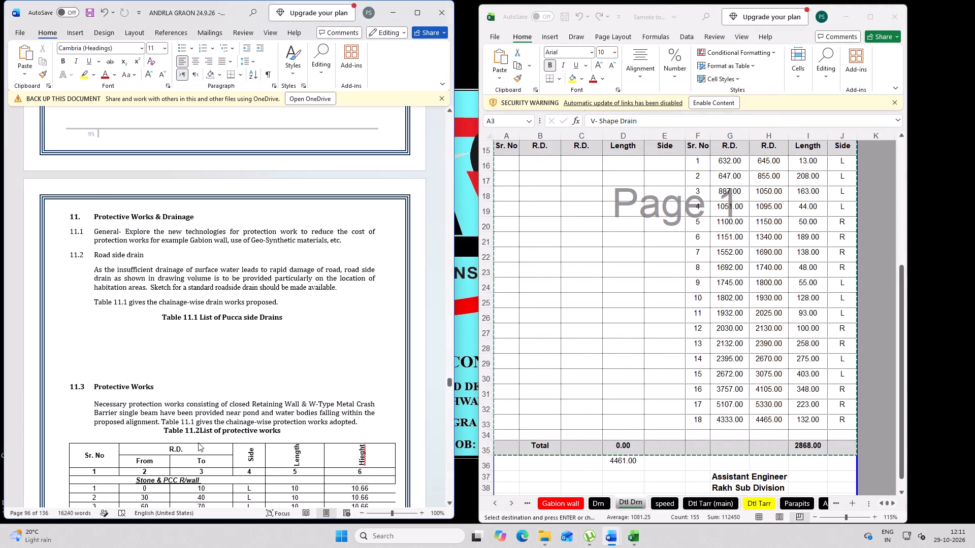
Shrink the height of the pasted drain table so it fits on a single page.
scroll(215, 373, "down", 1)
key("Escape")
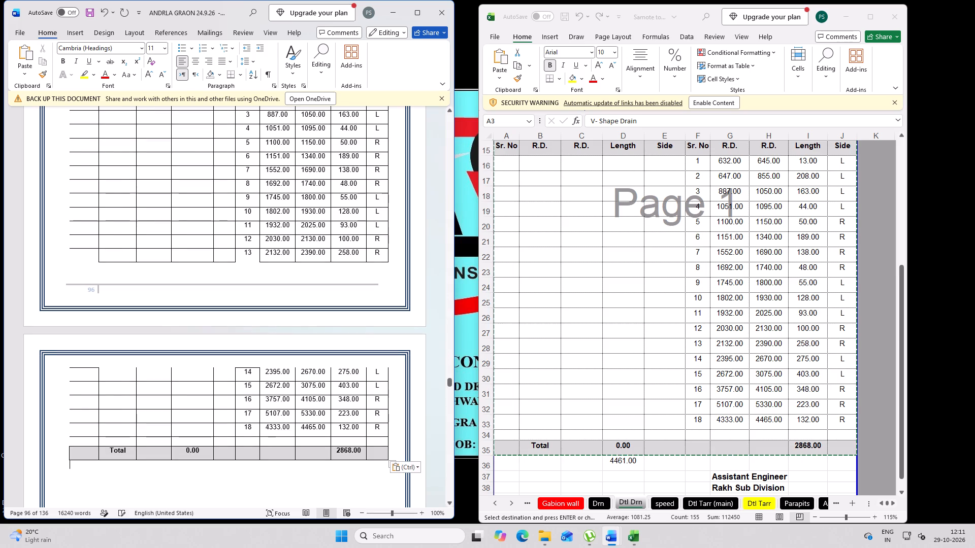
key("Escape")
key("Escape")
left_click_drag(392, 466, 371, 342)
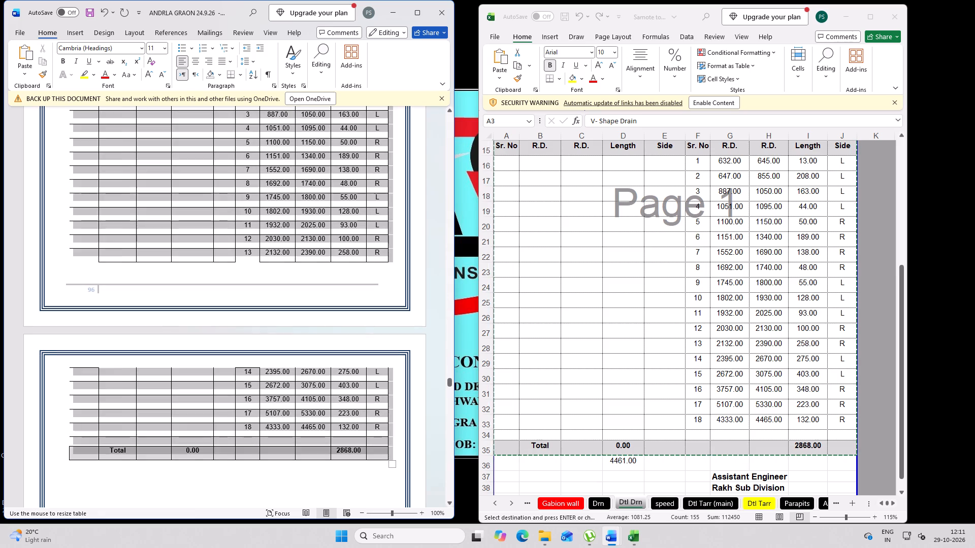
left_click_drag(371, 342, 386, 245)
Remove the blank lines above the 11.3 Protective Works heading.
scroll(387, 252, "down", 8)
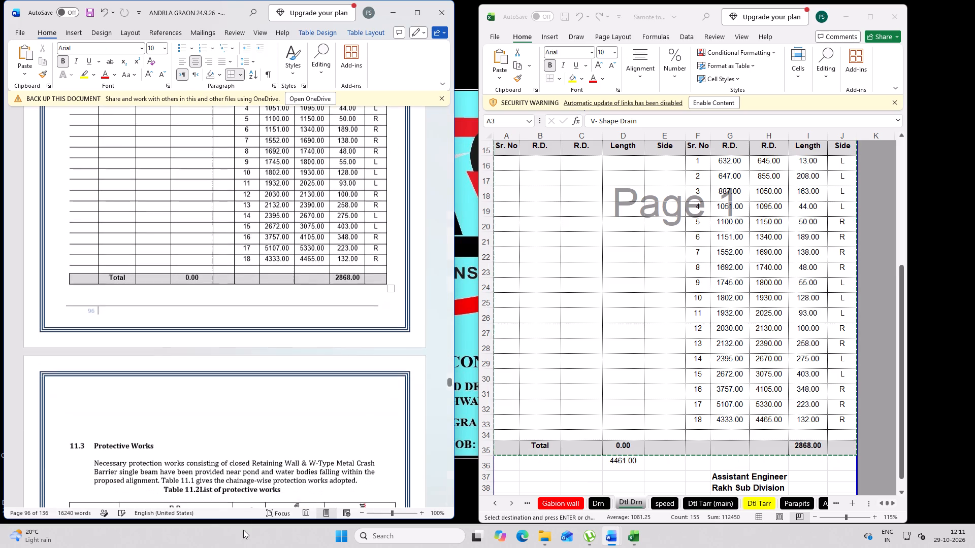
left_click(114, 433)
key("BackSpace")
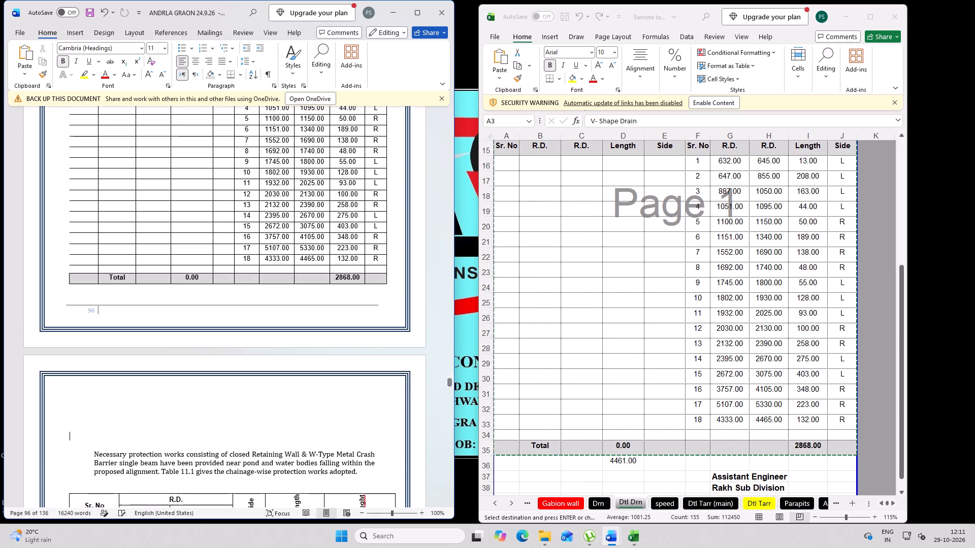
key("BackSpace")
key("BackSpace")
key("BackSpace")
Delete the three old wall tables under Table 11.2: stone and PCC R/wall, stone and PCC B/wall, and gabion walls.
scroll(116, 430, "down", 7)
left_click(107, 341)
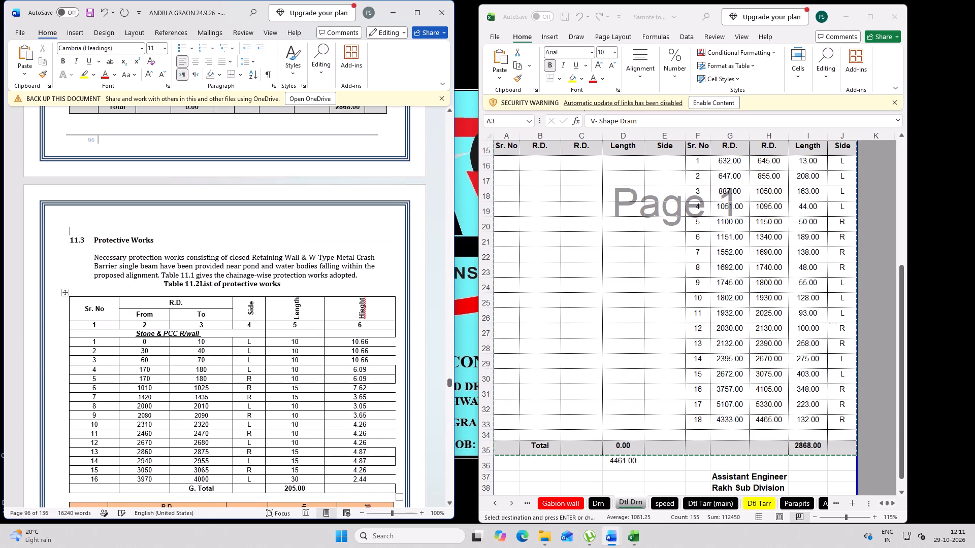
left_click(63, 293)
left_click(63, 293)
right_click(63, 293)
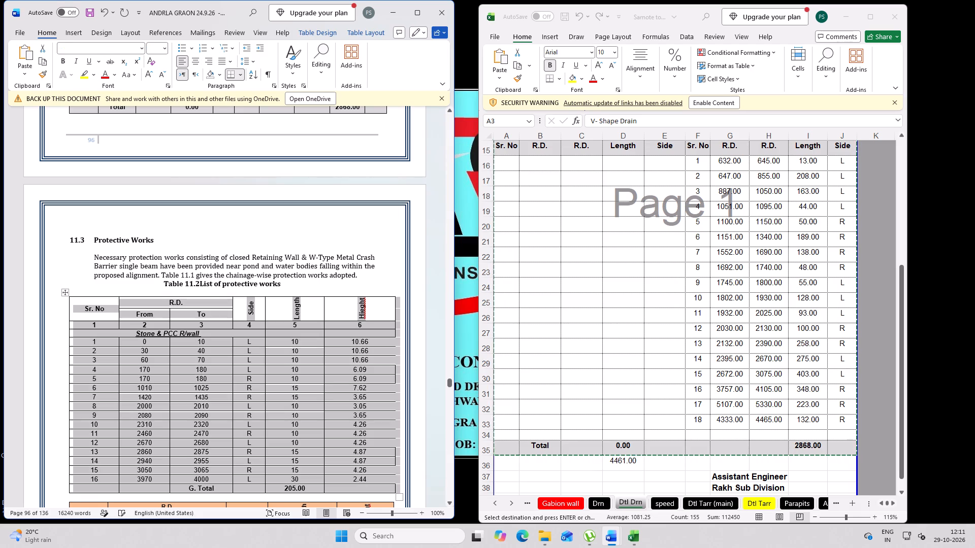
left_click(103, 392)
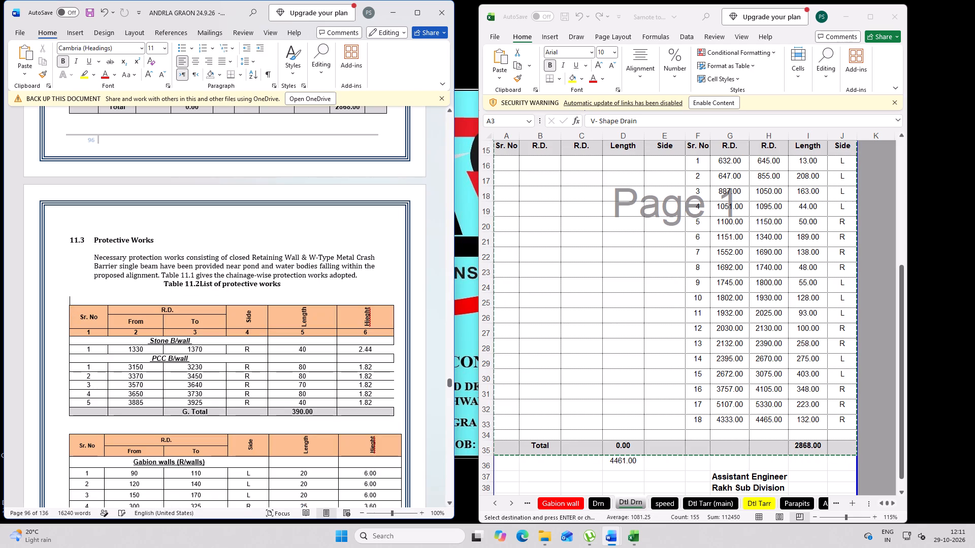
left_click(79, 322)
left_click(66, 301)
right_click(66, 301)
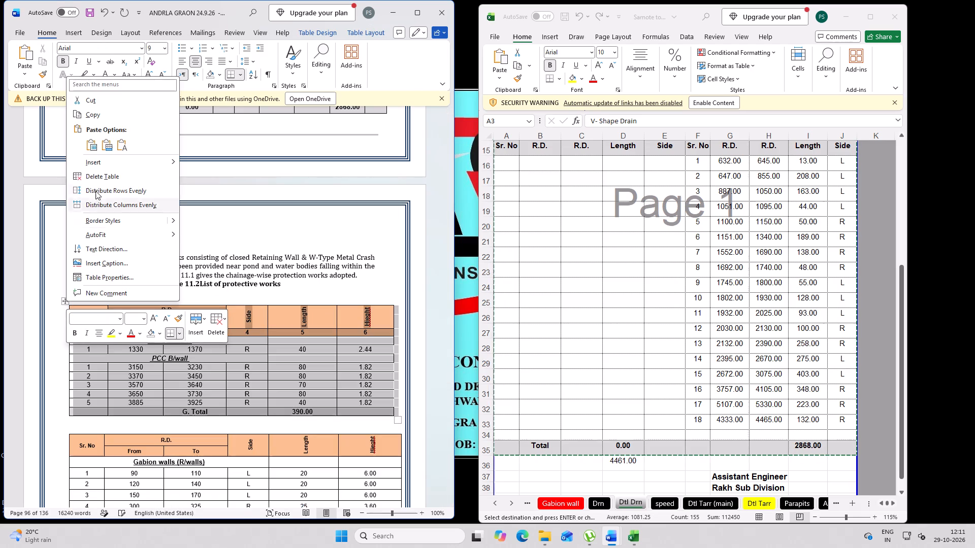
left_click(105, 176)
left_click(64, 320)
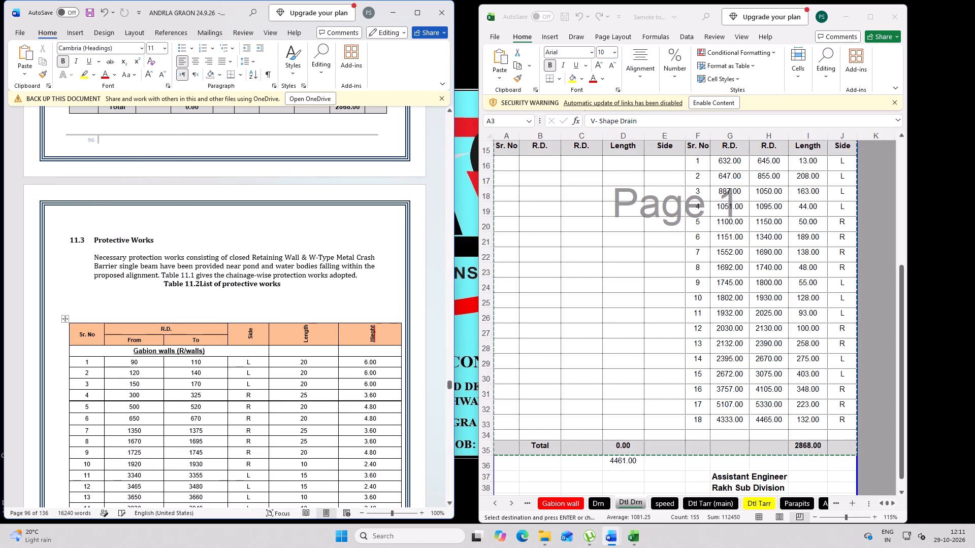
right_click(64, 320)
left_click(104, 194)
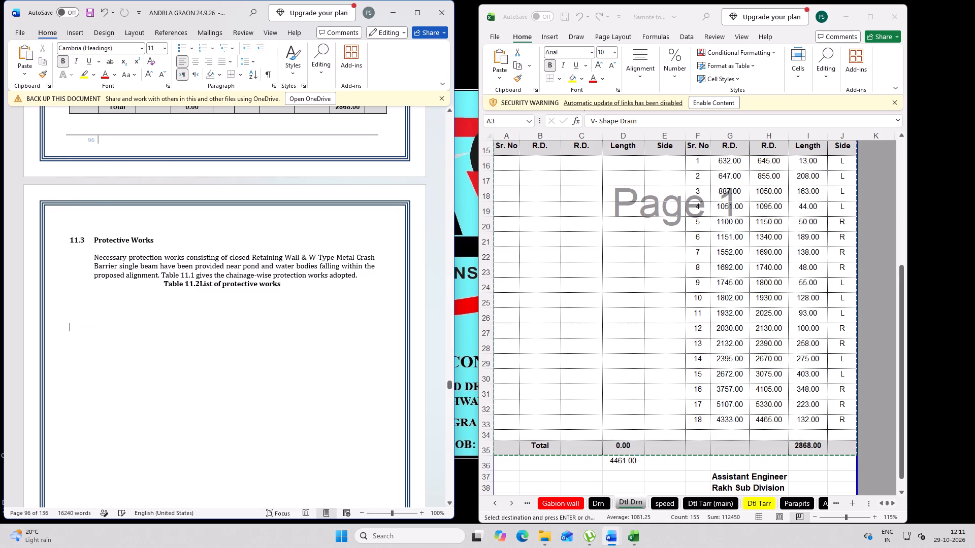
Remove the leftover blank lines below the Table 11.2 List of protective works heading.
key("BackSpace")
key("BackSpace")
key("BackSpace")
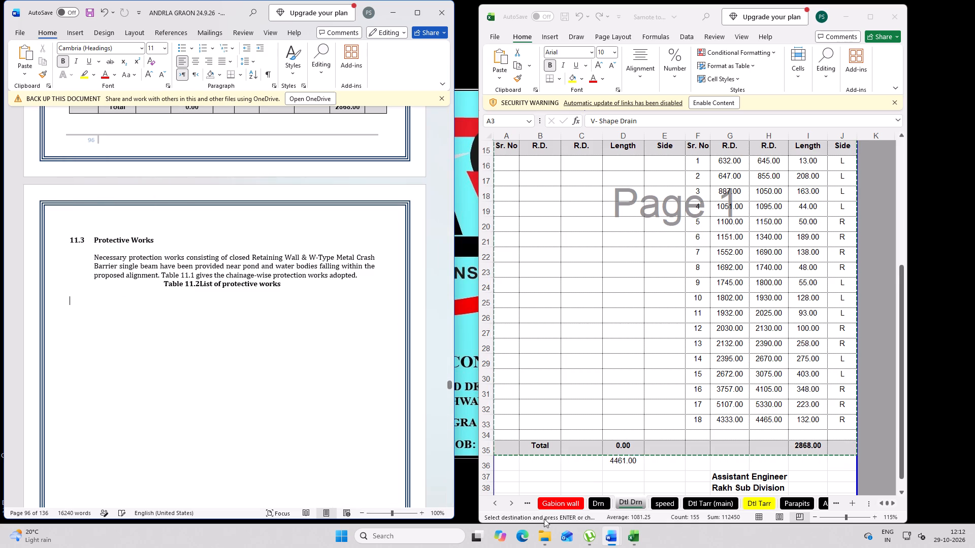
Copy the PCC R/wall table from the workbook's Rwall(ST) sheet and paste it below the Table 11.2 heading in the Word report.
triple_click(495, 501)
left_click(496, 501)
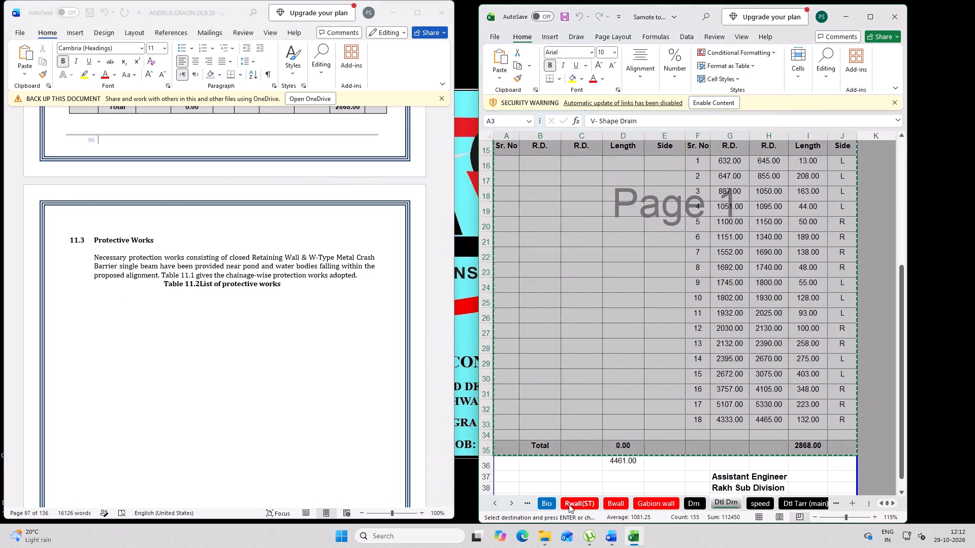
left_click(570, 504)
scroll(604, 336, "up", 4)
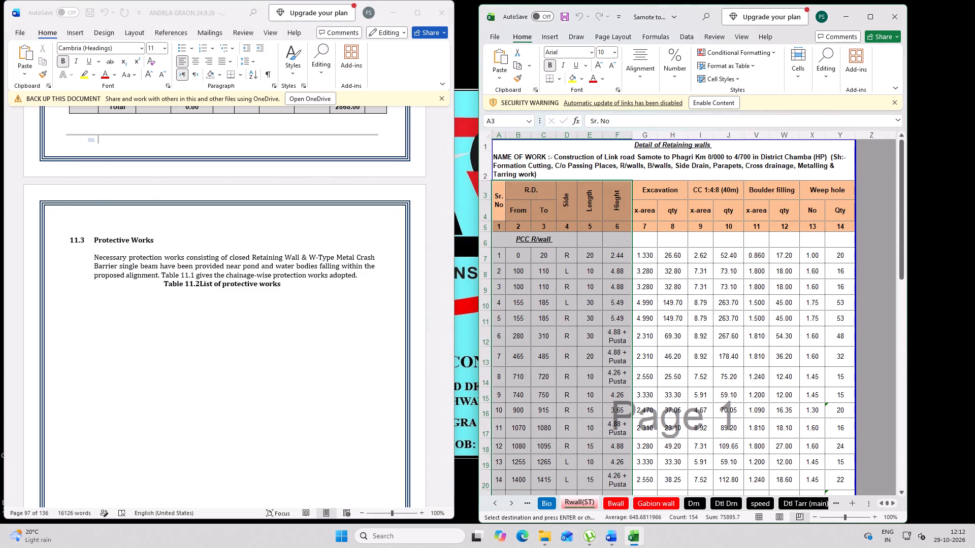
key("ctrl+c")
left_click(70, 296)
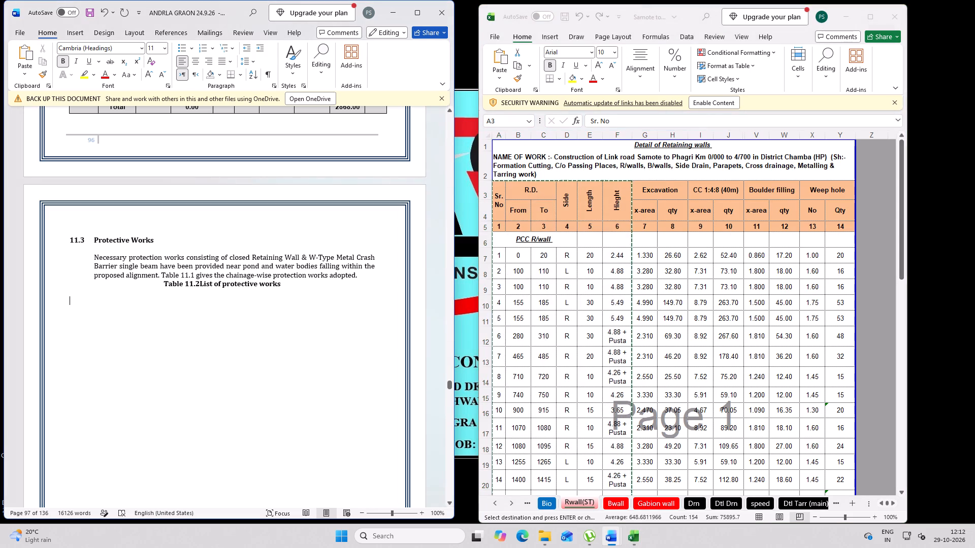
key("ctrl+v")
key("Escape")
key("Escape")
Stretch the pasted PCC R/wall table to the text width and reduce its height so it fits on one page.
scroll(206, 387, "down", 4)
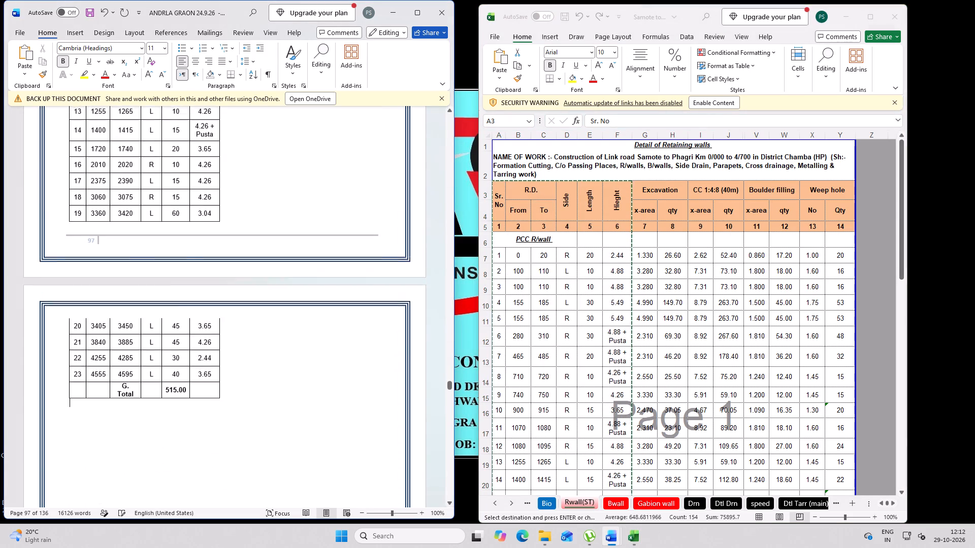
key("Escape")
left_click_drag(223, 389, 225, 194)
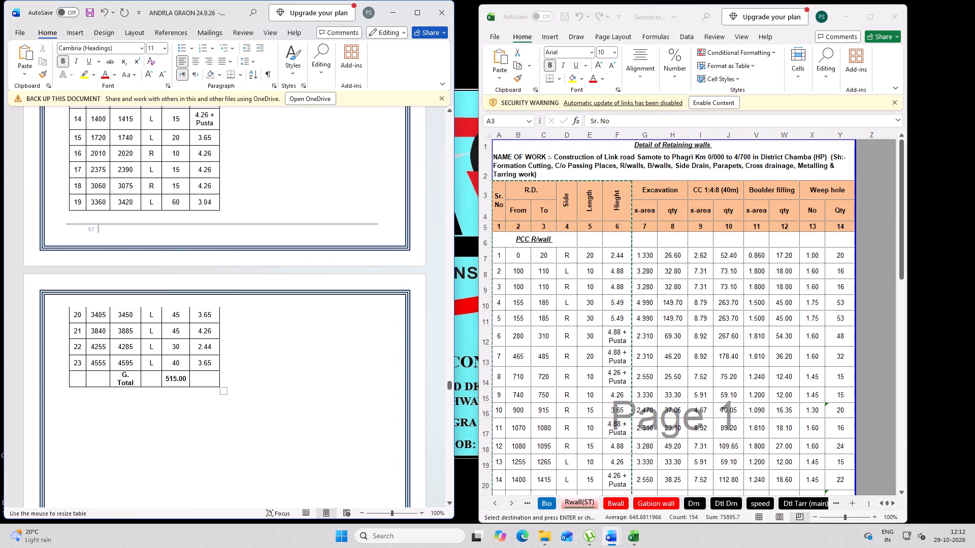
left_click_drag(225, 194, 397, 178)
Paste the PCC B/wall table from the Bwall sheet on the page after the R/wall table and resize it to the text width.
scroll(416, 278, "down", 6)
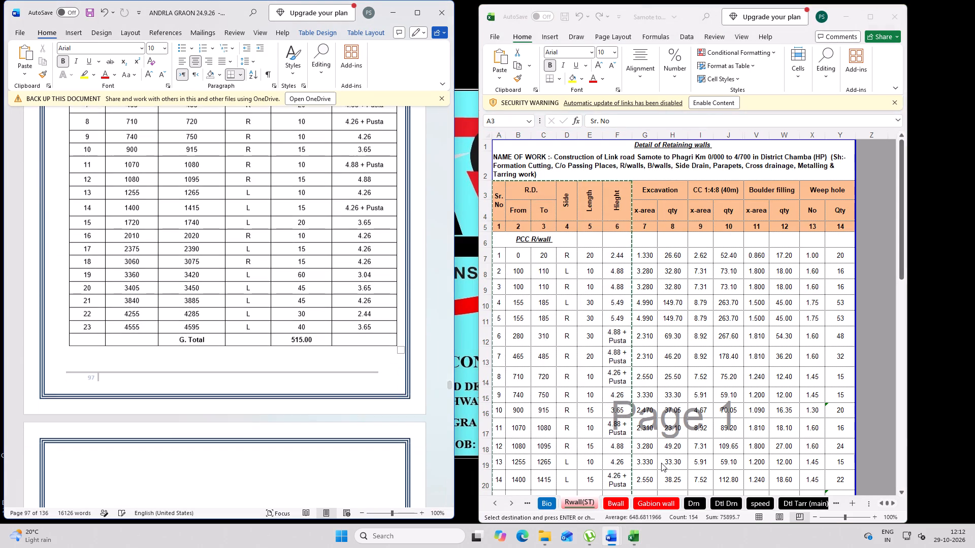
double_click(615, 499)
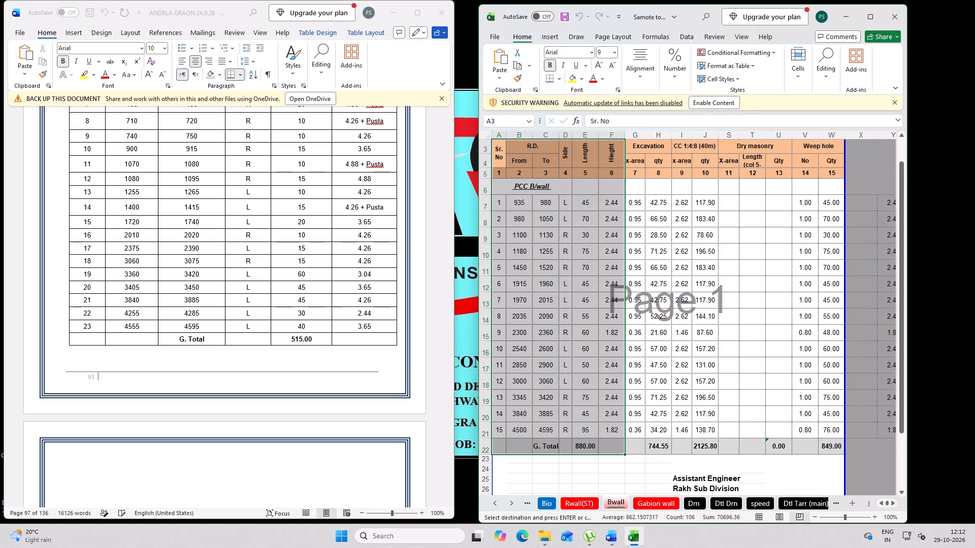
key("ctrl+c")
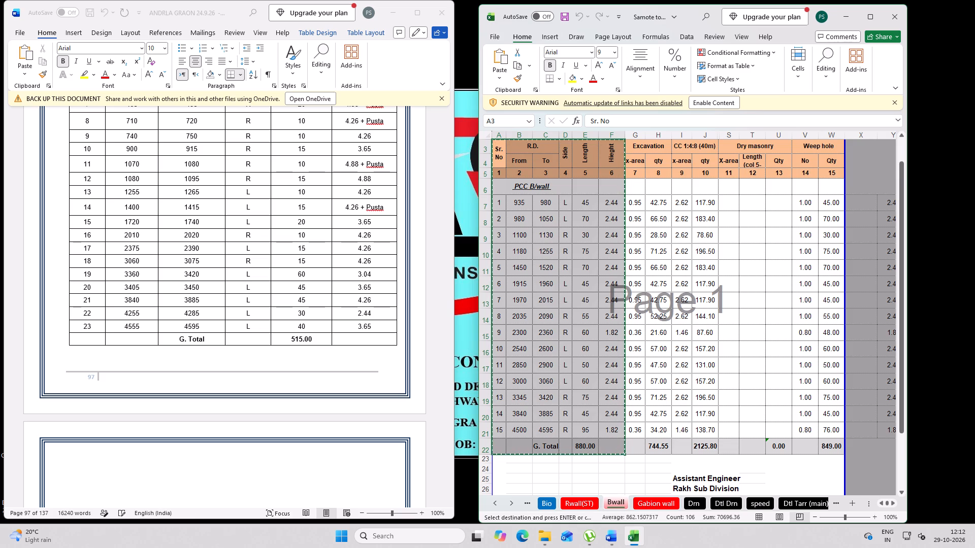
scroll(184, 448, "down", 2)
left_click(97, 404)
left_click(90, 410)
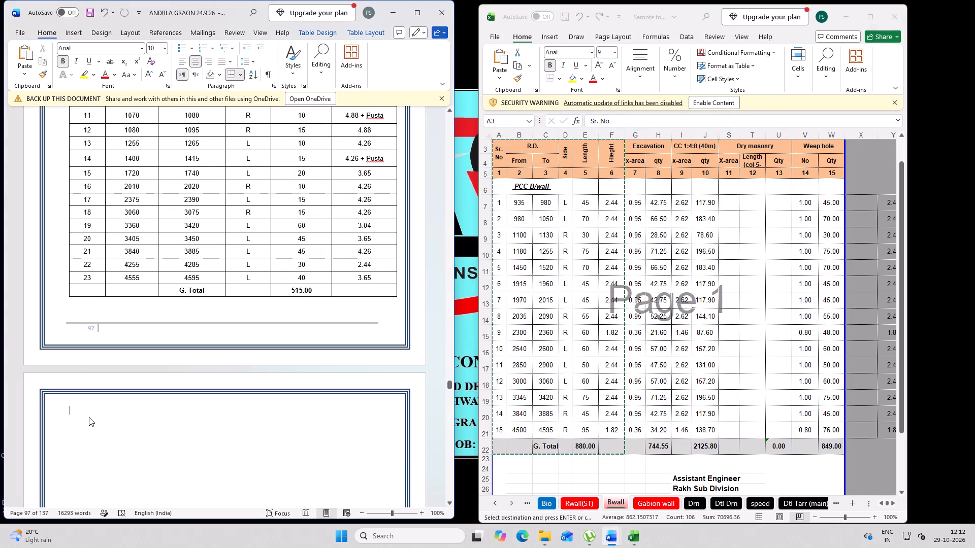
key("ctrl+v")
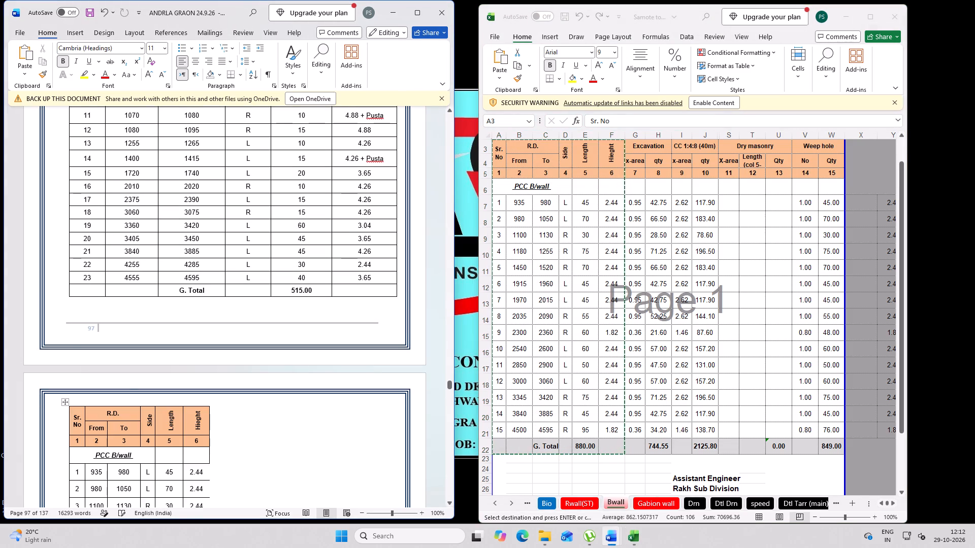
key("Escape")
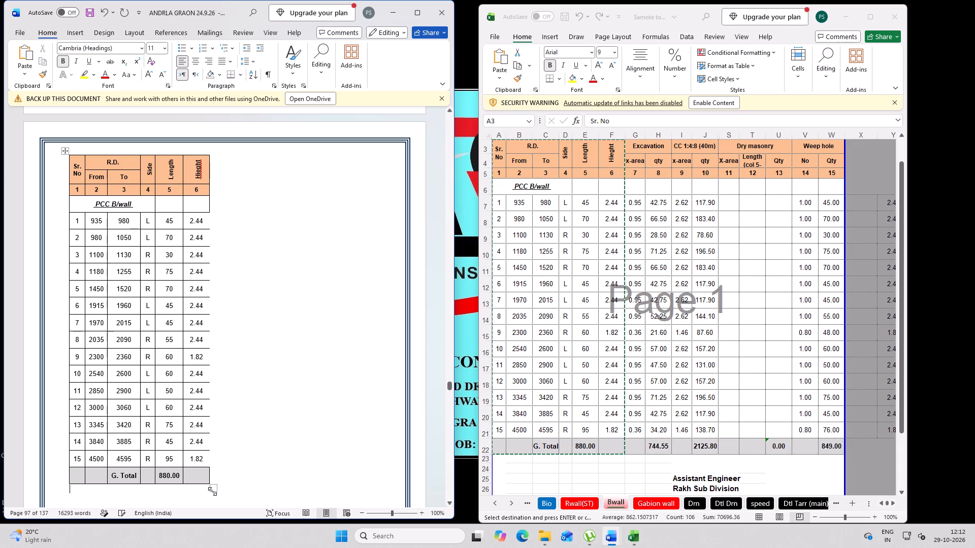
left_click_drag(212, 491, 391, 389)
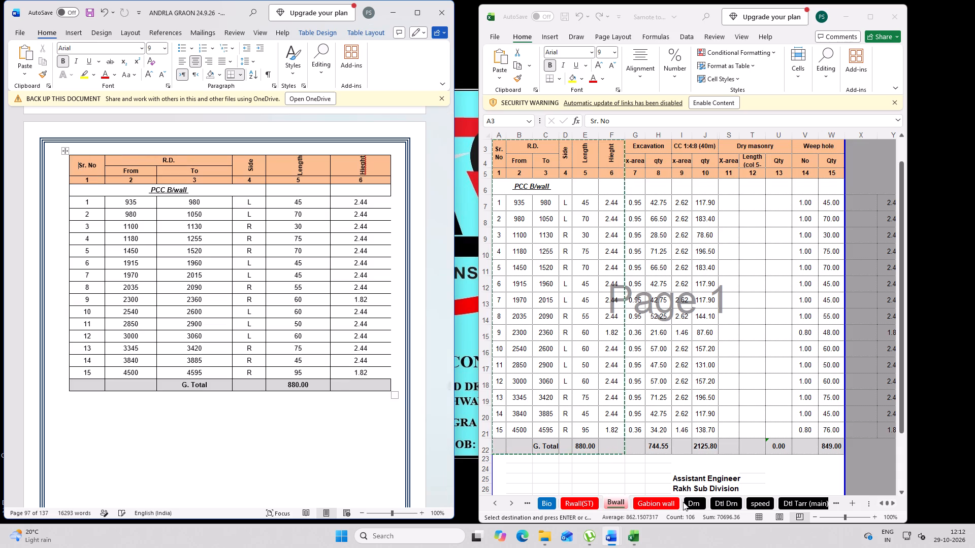
Paste the gabion wall table from the Gabion wall sheet below the PCC B/wall table and widen it to match.
double_click(670, 501)
key("ctrl+c")
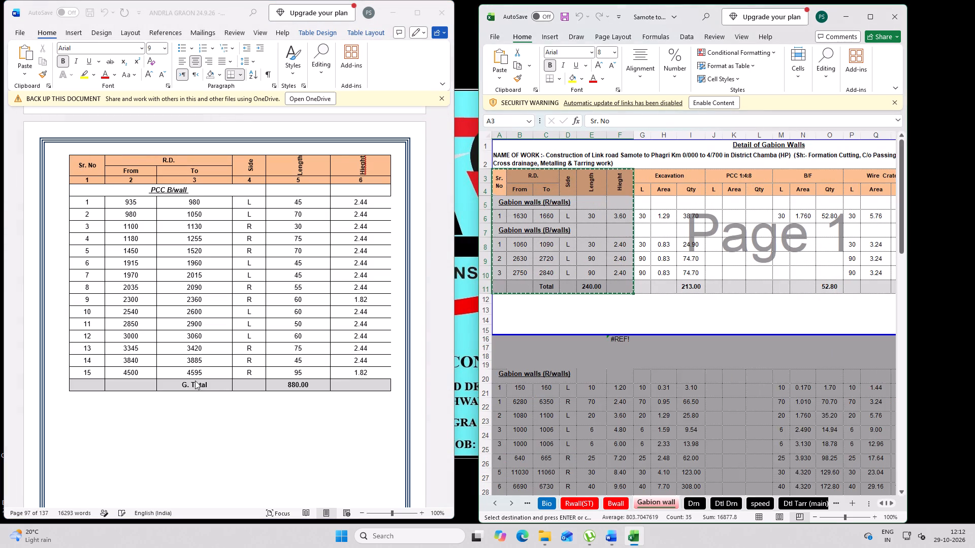
left_click(118, 407)
left_click(72, 408)
key("ctrl+v")
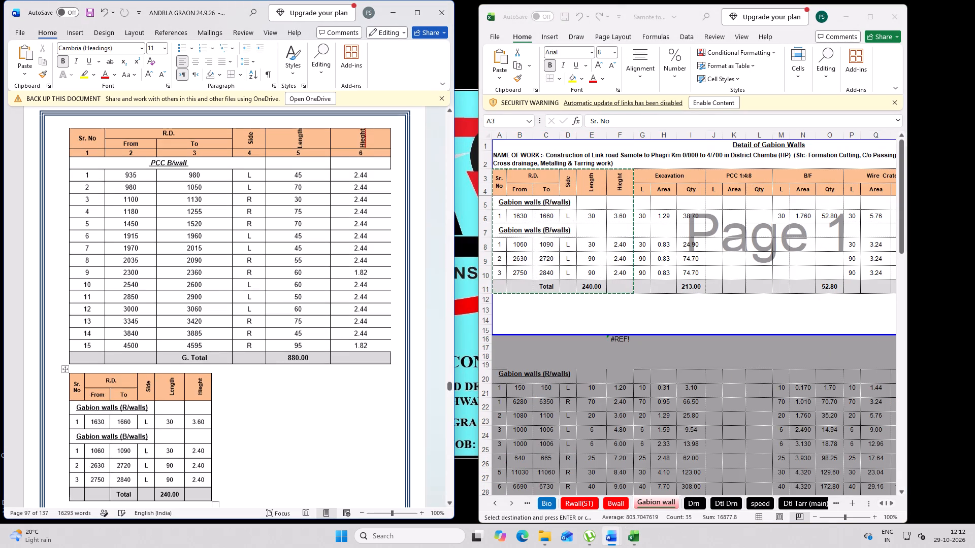
key("Escape")
key("Escape")
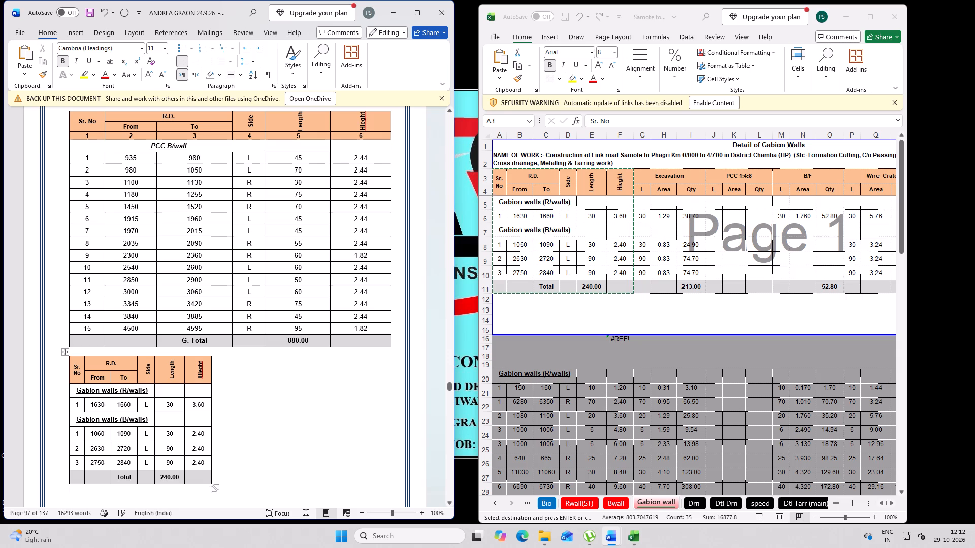
left_click_drag(215, 488, 388, 472)
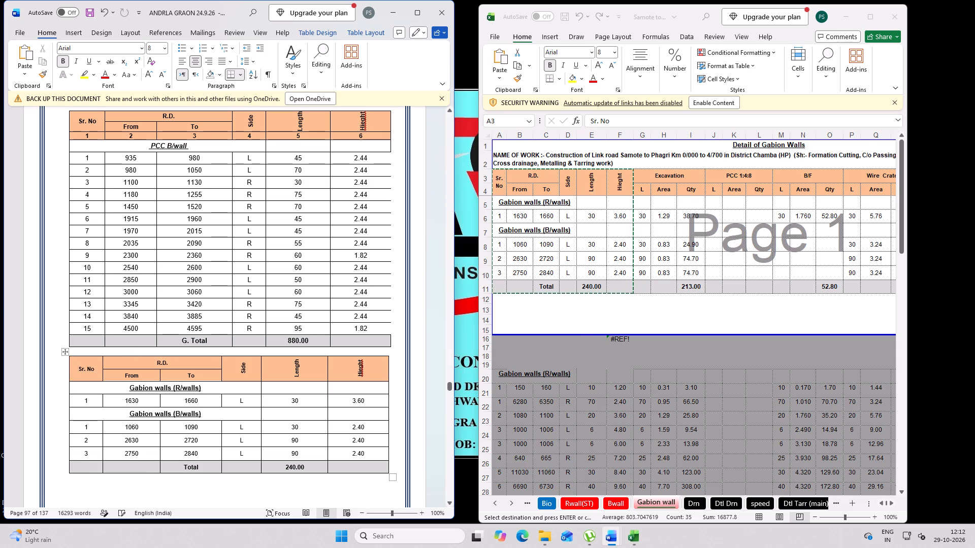
Save the report document.
key("ctrl+s")
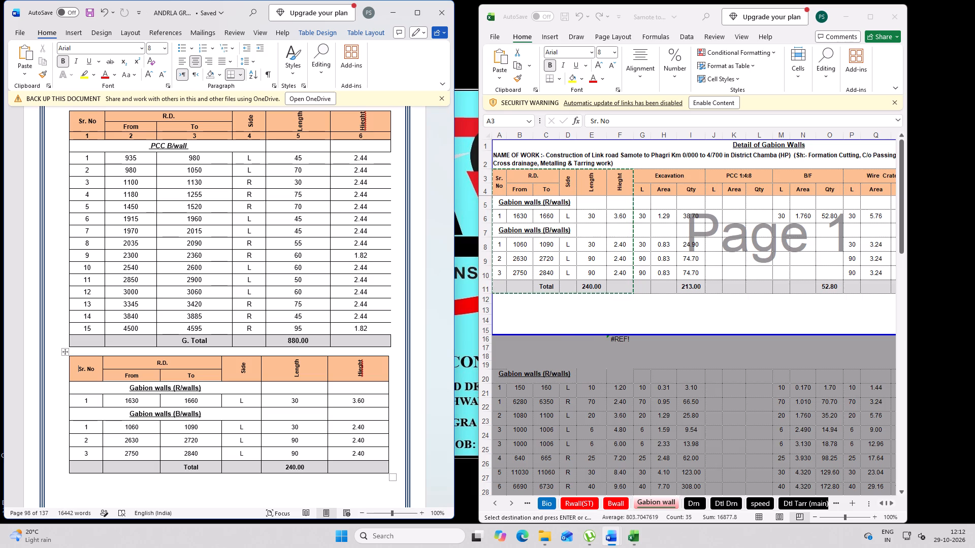
Look over the pages following the gabion wall table, up to section 13 Utility shifting/relocation.
scroll(244, 386, "down", 9)
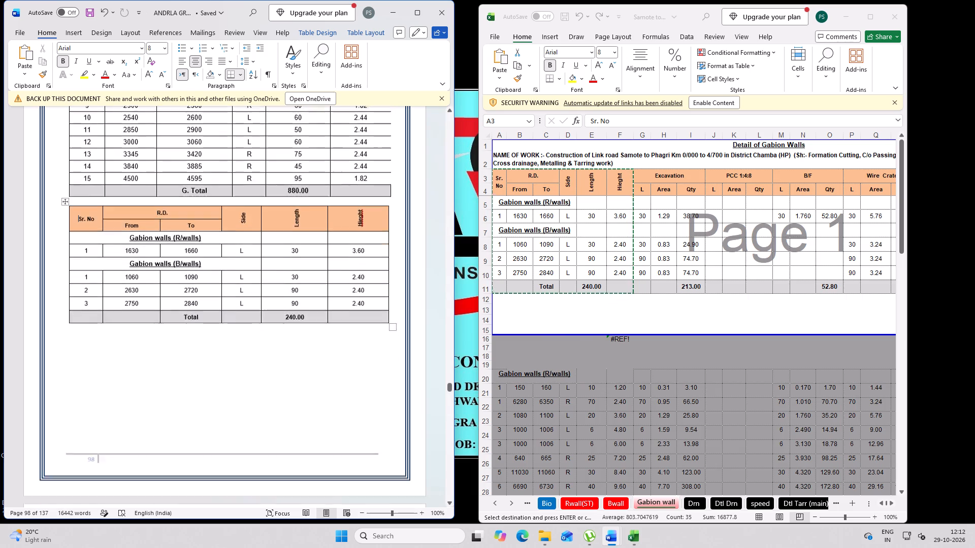
scroll(244, 386, "down", 17)
scroll(244, 386, "down", 15)
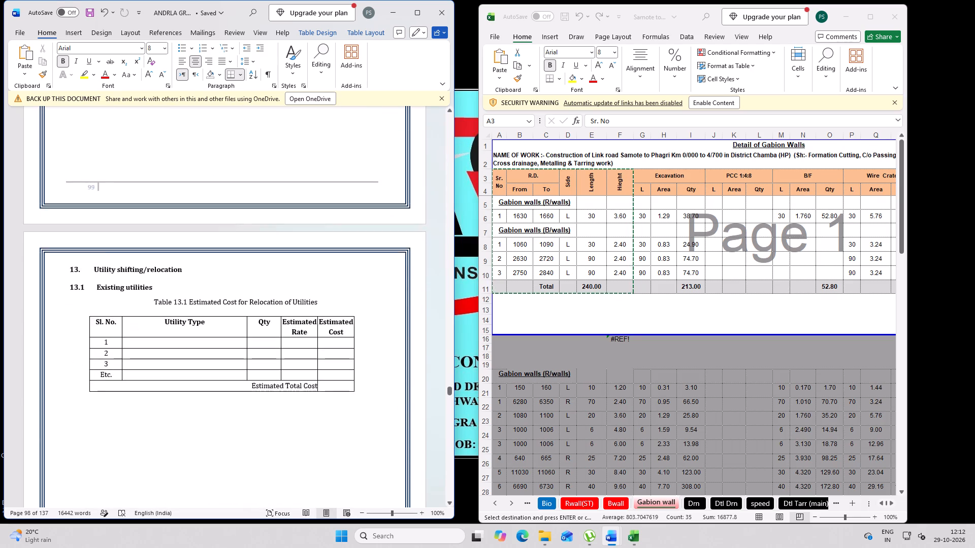
scroll(244, 386, "up", 7)
scroll(244, 386, "down", 1)
scroll(244, 386, "up", 14)
scroll(244, 386, "down", 17)
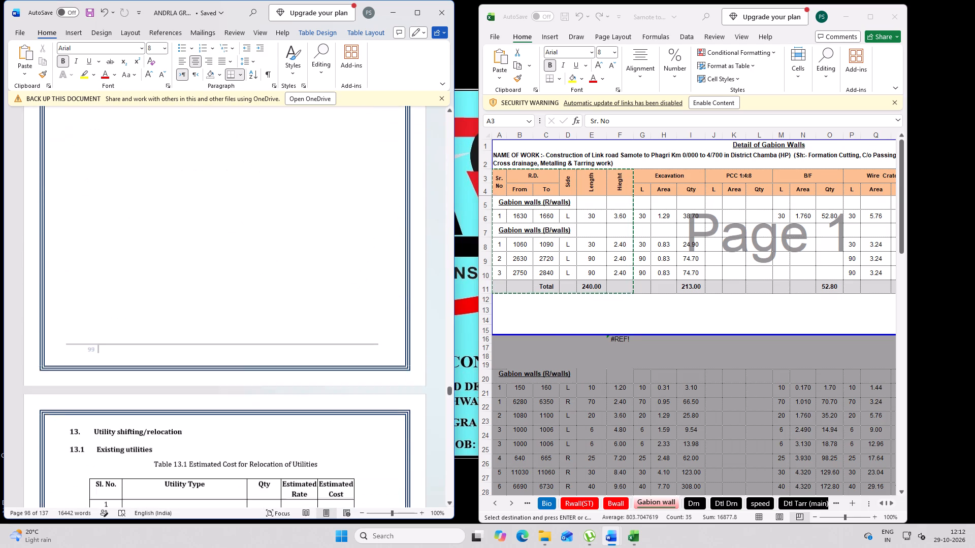
scroll(246, 393, "down", 13)
In Table 14.1 on temporary traffic control measures, change the road name to C/O LINK ROAD SAMOTE TO PHAGRI.
triple_click(450, 440)
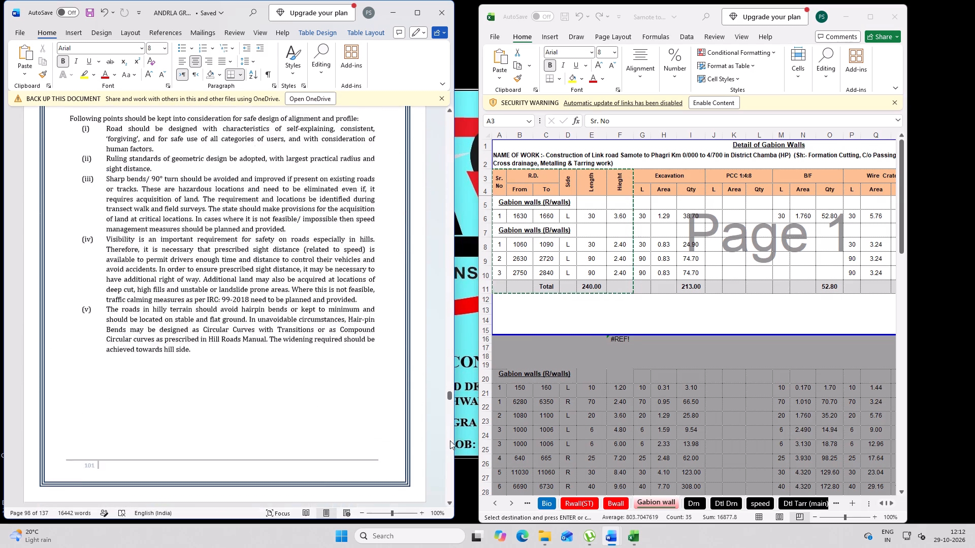
triple_click(450, 440)
triple_click(450, 440)
triple_click(450, 440)
triple_click(450, 440)
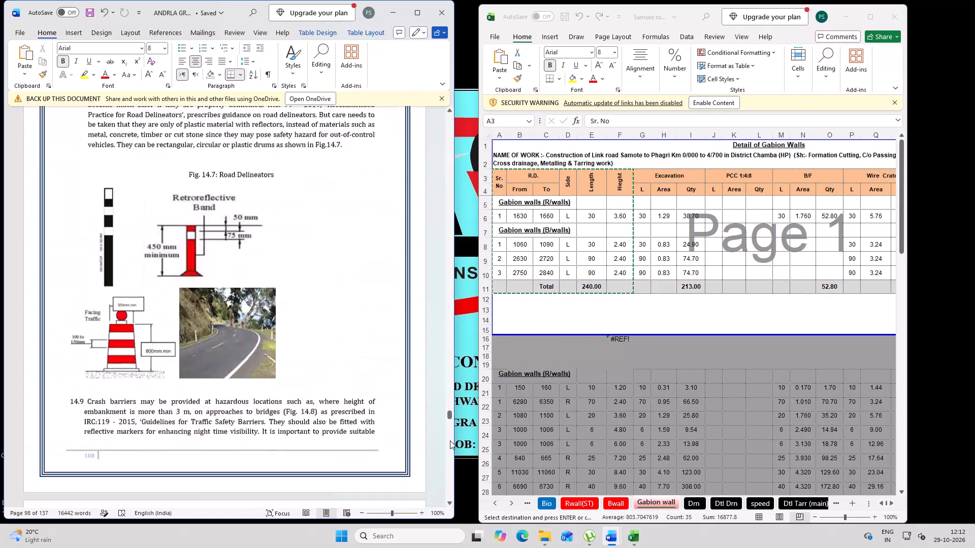
triple_click(450, 440)
double_click(450, 440)
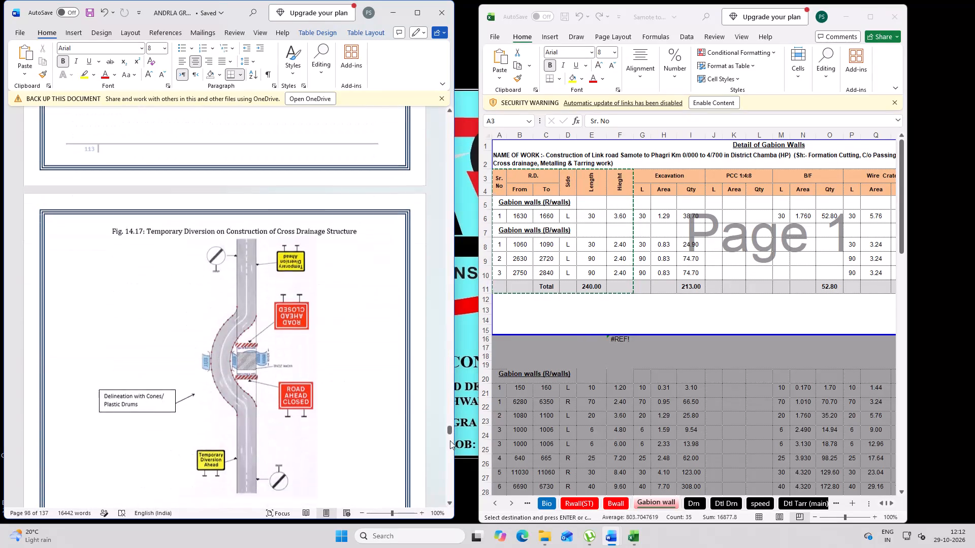
left_click(450, 440)
scroll(211, 461, "down", 3)
left_click(206, 456)
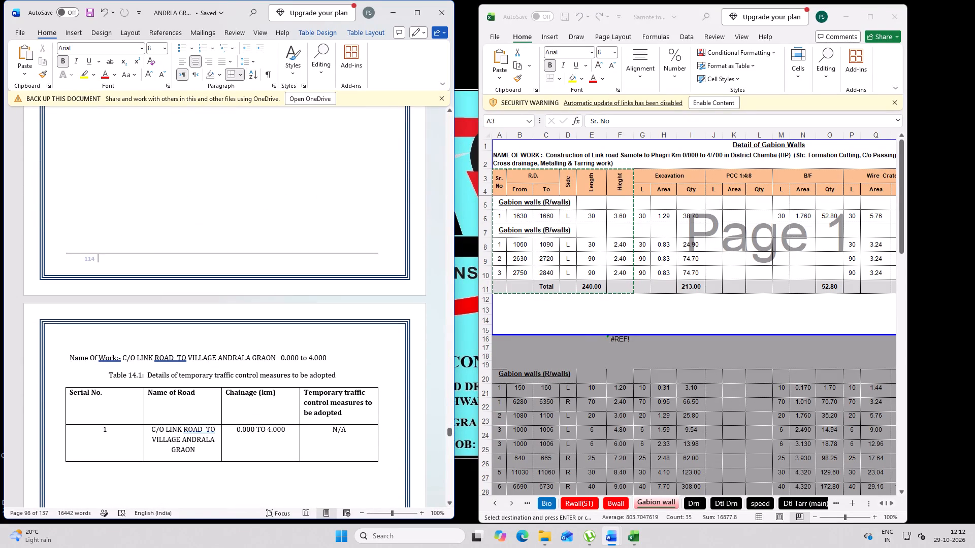
left_click_drag(158, 440, 195, 447)
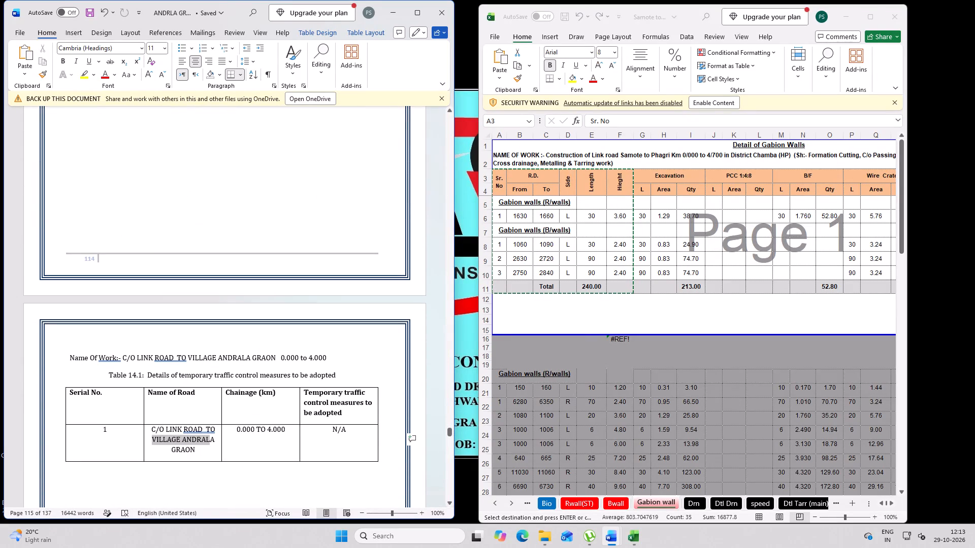
left_click_drag(195, 447, 200, 452)
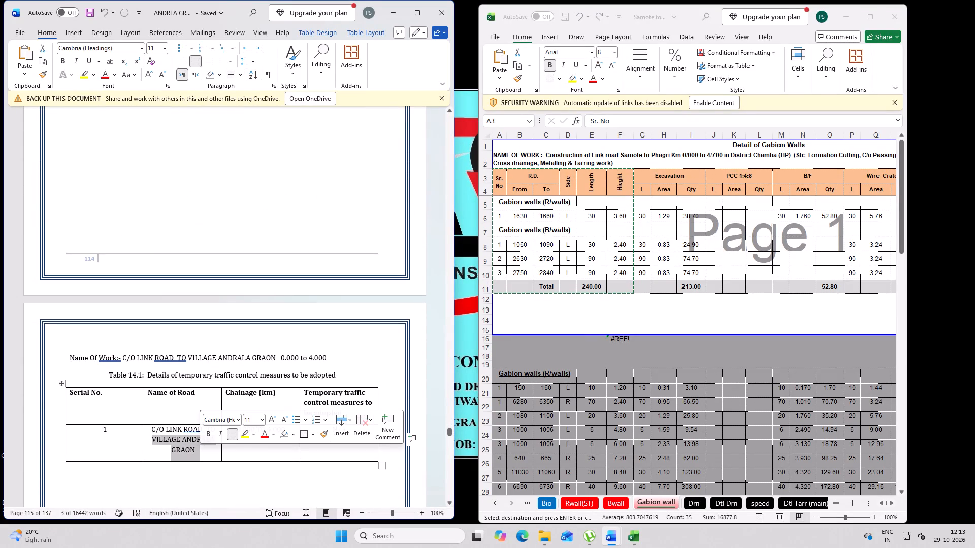
key("BackSpace")
key("BackSpace")
key("BackSpace")
key("BackSpace")
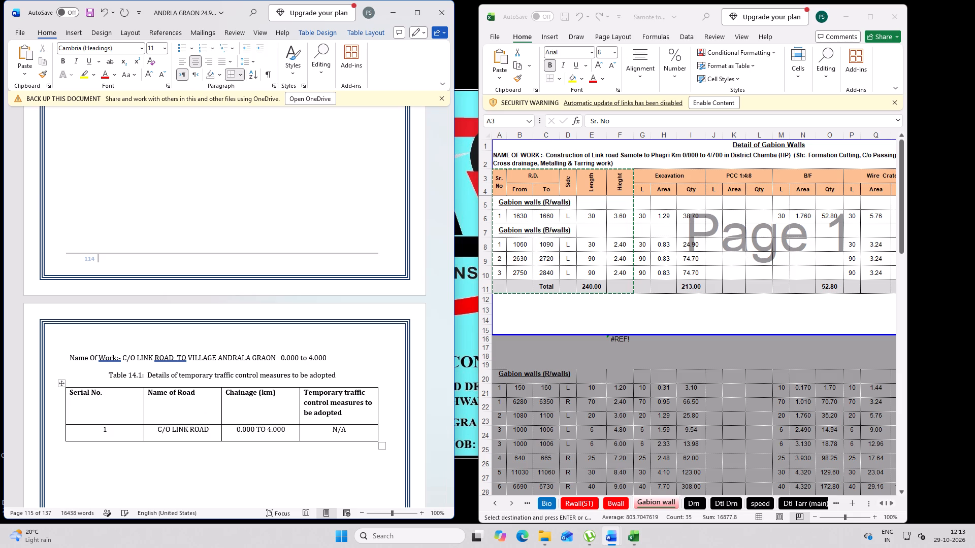
type("SAMOTE TO")
key("space")
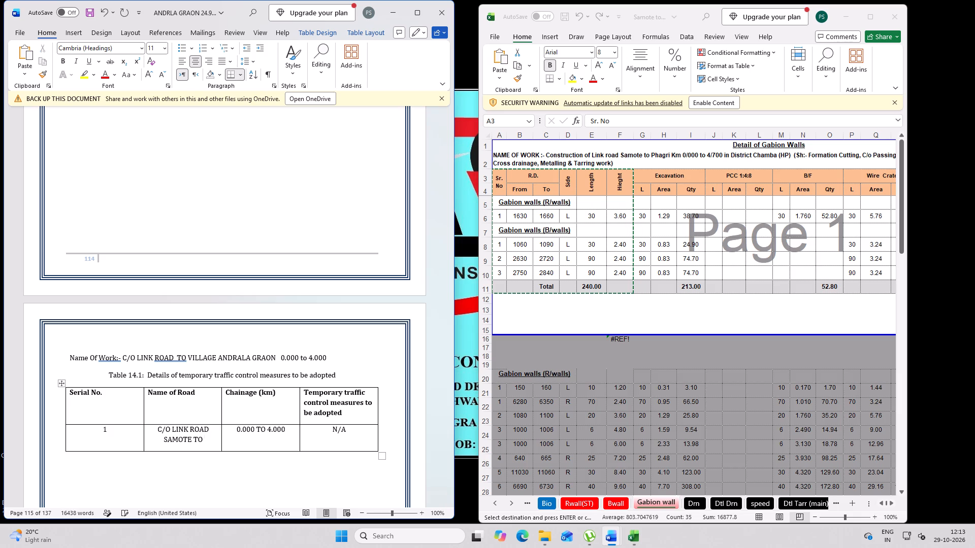
type("PHAGRI")
Set the end of the road's chainage in Table 14.1 to 4.700.
left_click(289, 433)
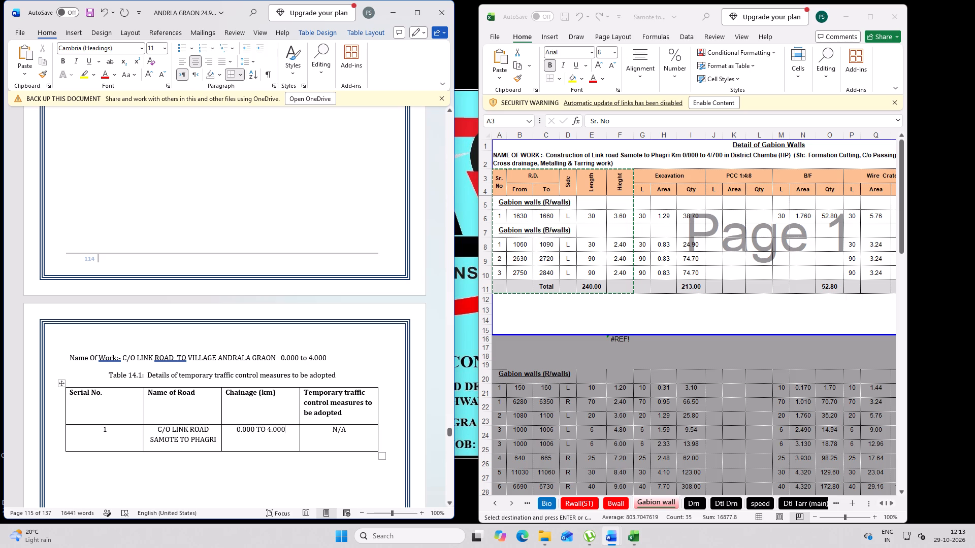
key("BackSpace")
key("BackSpace")
key("BackSpace")
type("700")
In the Climatic Conditions table, change the lower limit of the temperature in 8.1 so it reads 5 to 35 °C.
scroll(281, 304, "down", 15)
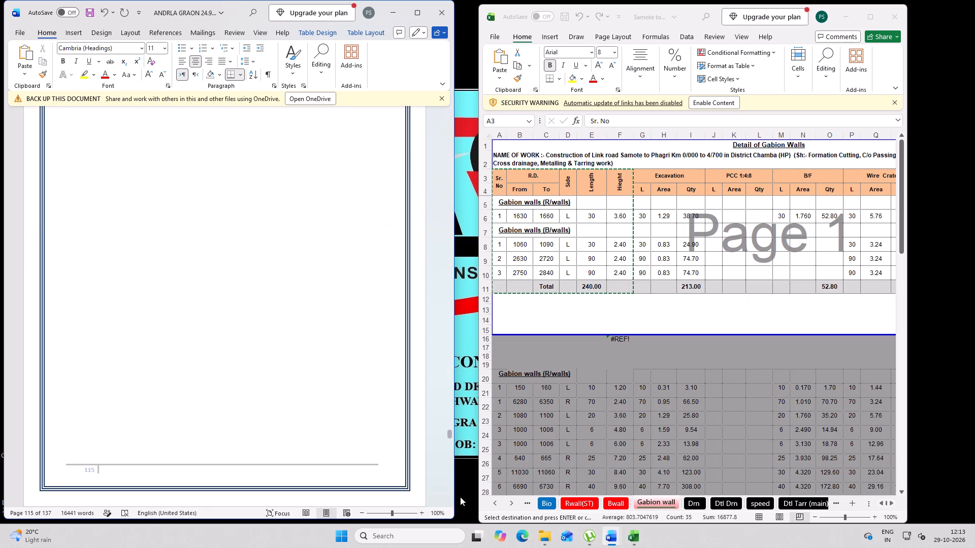
triple_click(450, 483)
triple_click(450, 483)
left_click(450, 483)
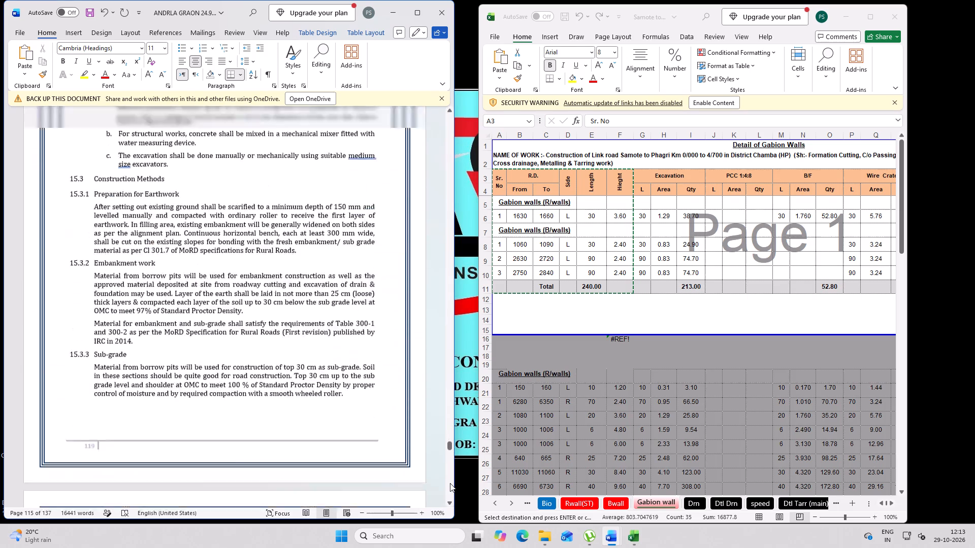
triple_click(450, 483)
triple_click(450, 483)
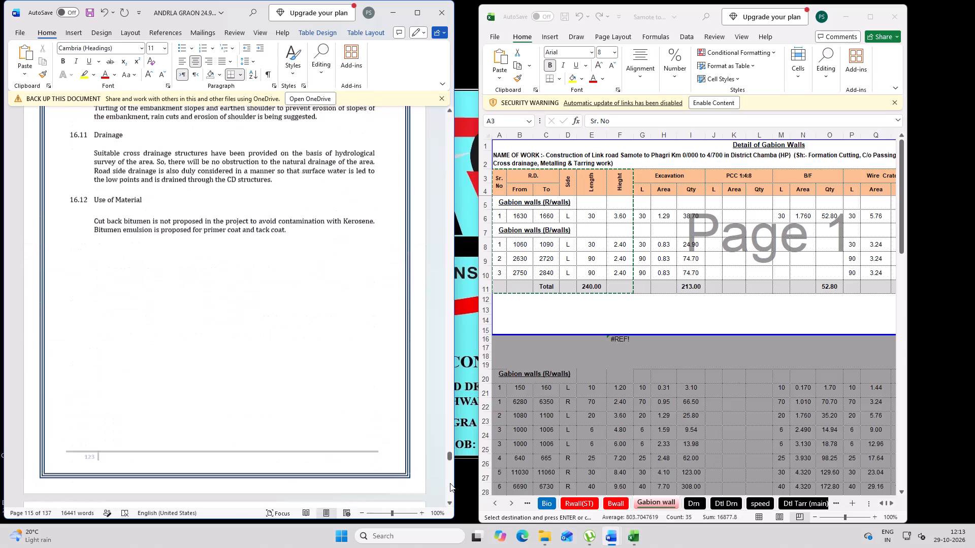
double_click(450, 483)
scroll(450, 483, "up", 8)
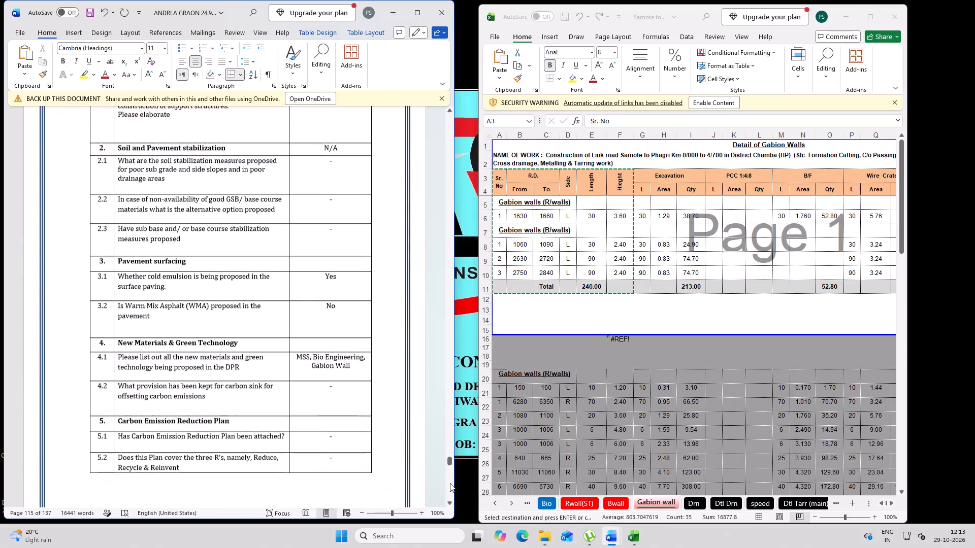
triple_click(450, 483)
left_click(450, 483)
left_click(450, 483)
left_click(450, 483)
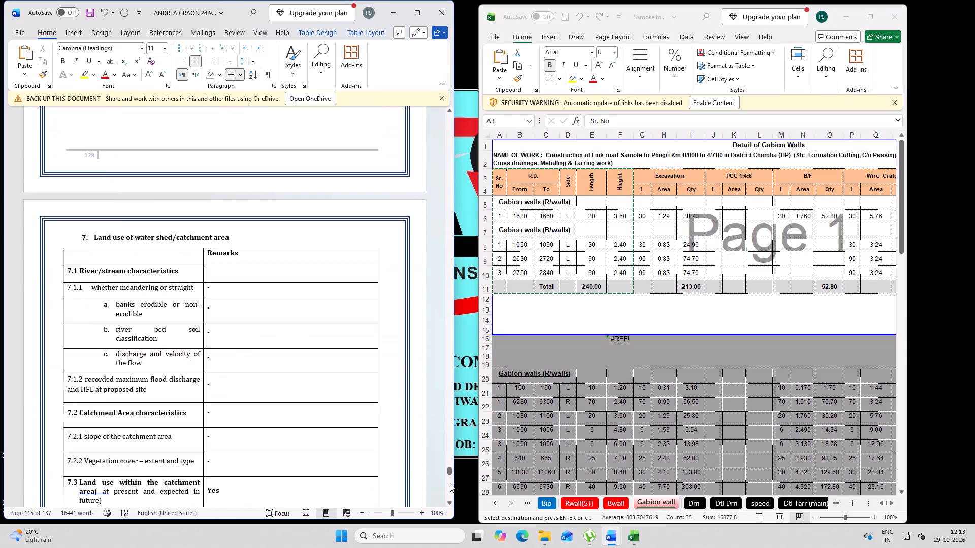
left_click(214, 294)
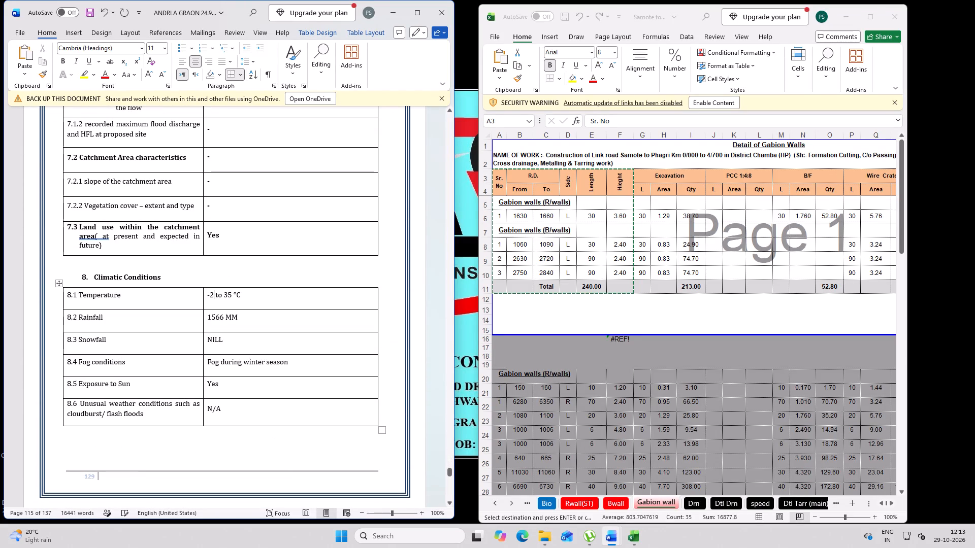
key("BackSpace")
key("BackSpace")
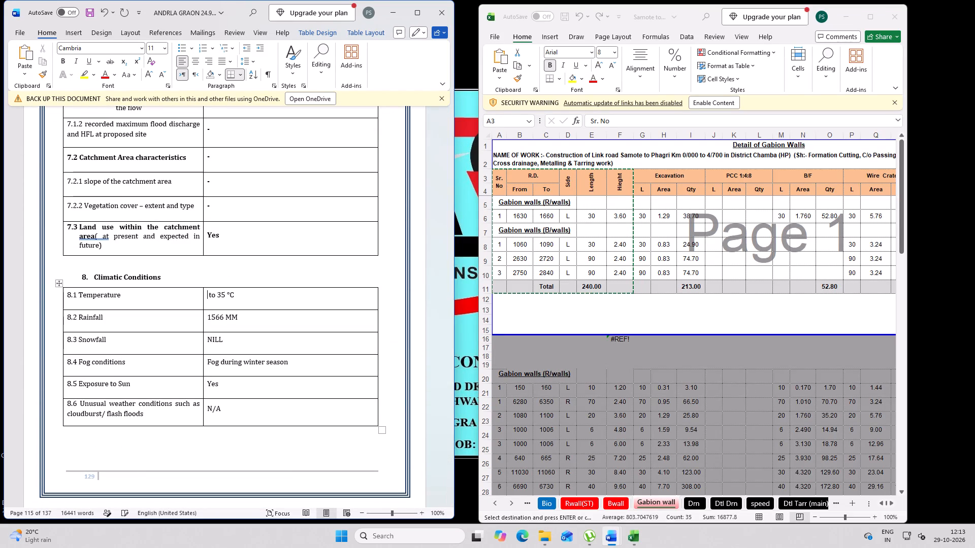
key("5")
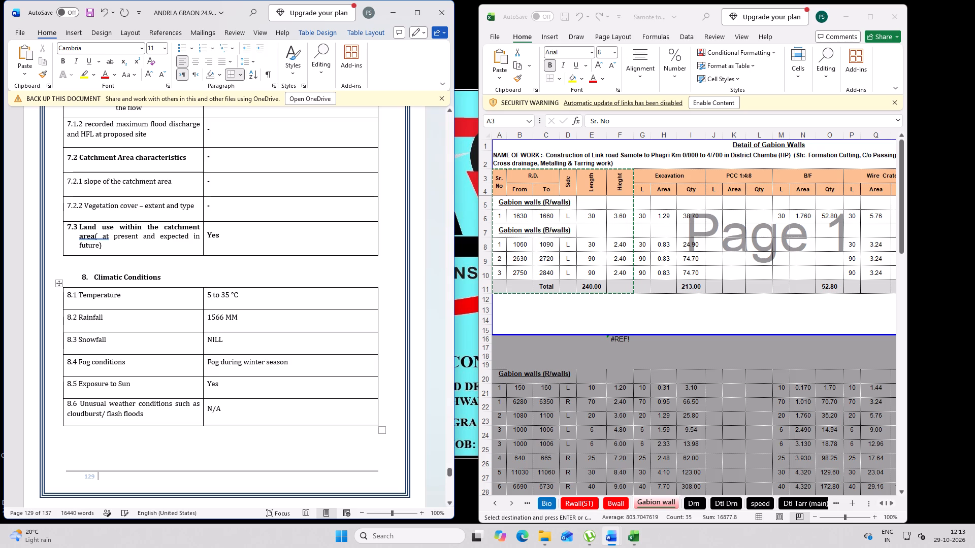
Set the rainfall in item 8.2 to 1730 MM, taking the annual rainfall from the workbook's Design II sheet.
left_click(222, 318)
key("BackSpace")
key("BackSpace")
key("BackSpace")
triple_click(509, 501)
triple_click(509, 501)
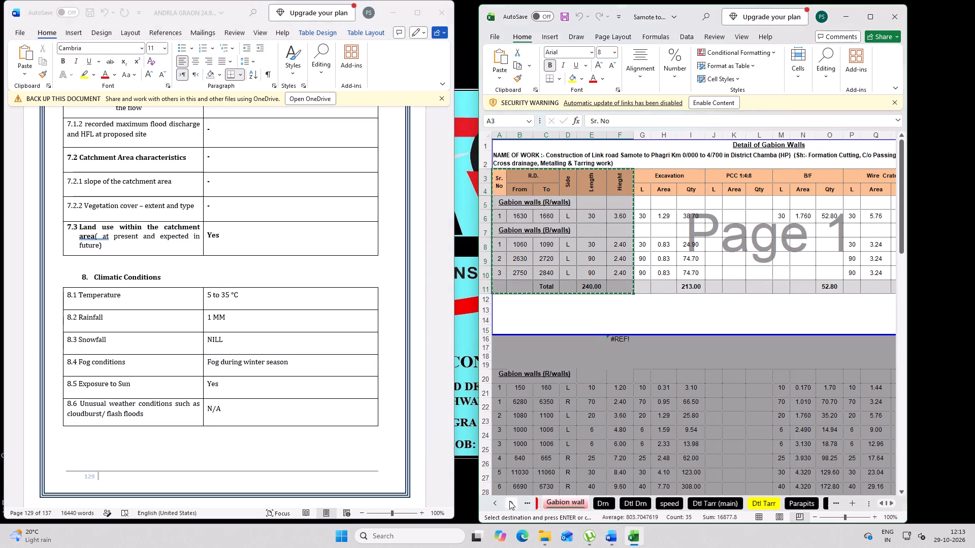
triple_click(509, 501)
triple_click(509, 501)
triple_click(509, 501)
triple_click(509, 501)
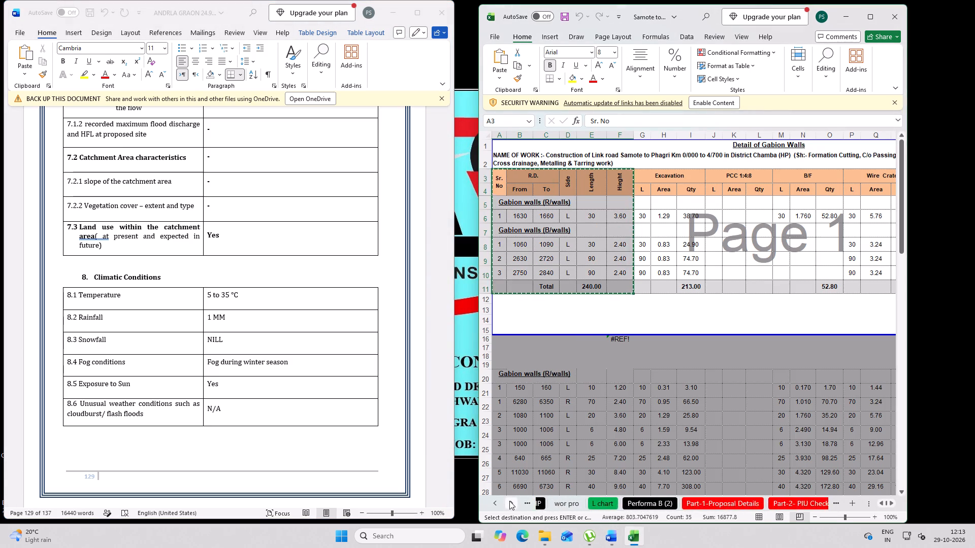
triple_click(509, 501)
triple_click(509, 501)
triple_click(509, 501)
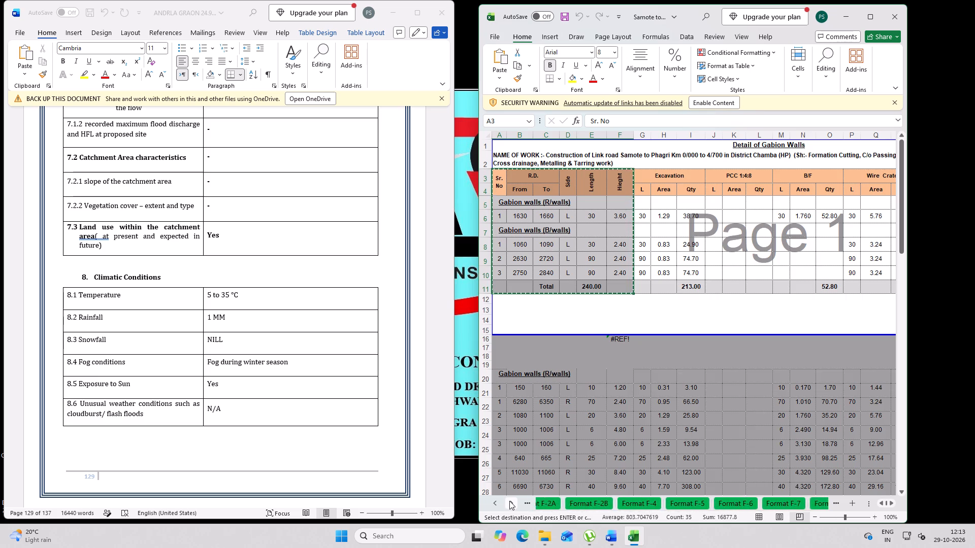
triple_click(509, 501)
triple_click(509, 501)
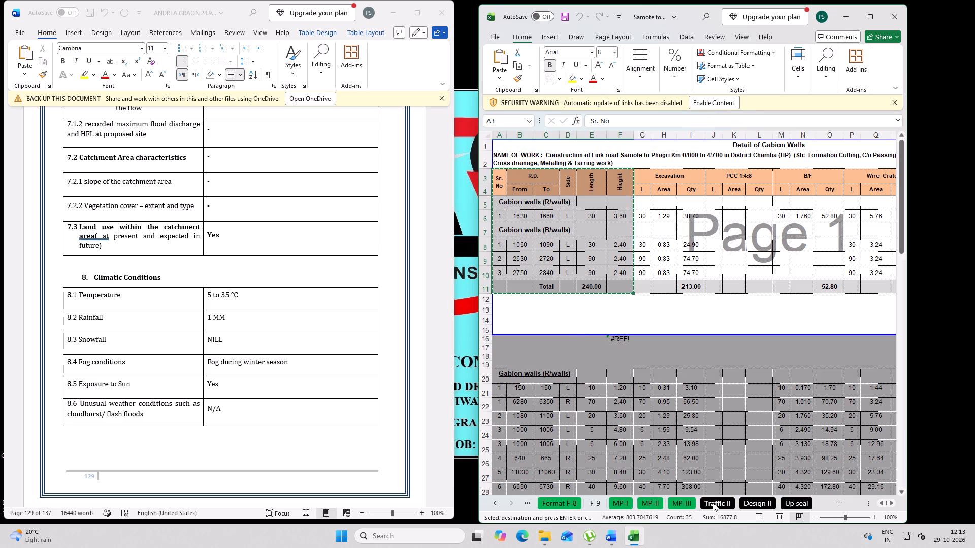
left_click(713, 503)
left_click(758, 503)
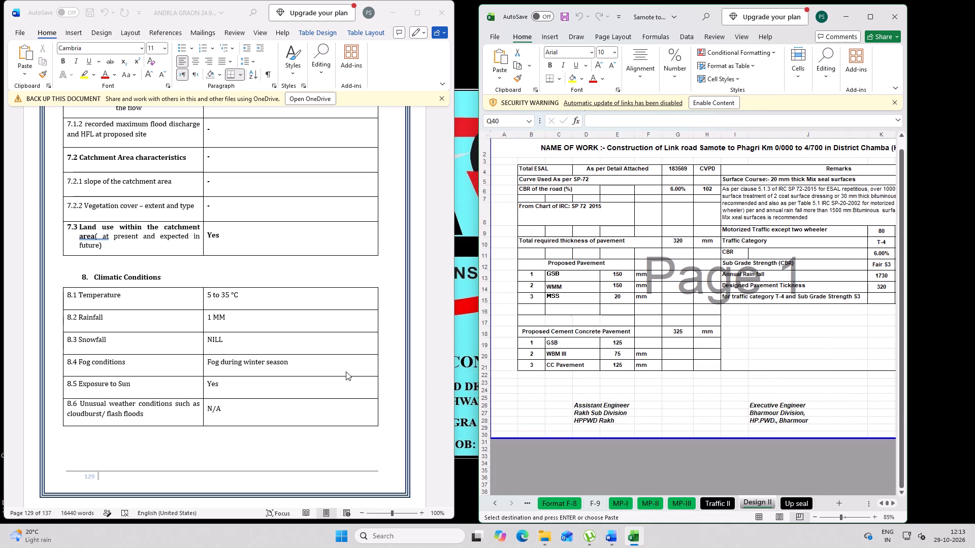
left_click(210, 314)
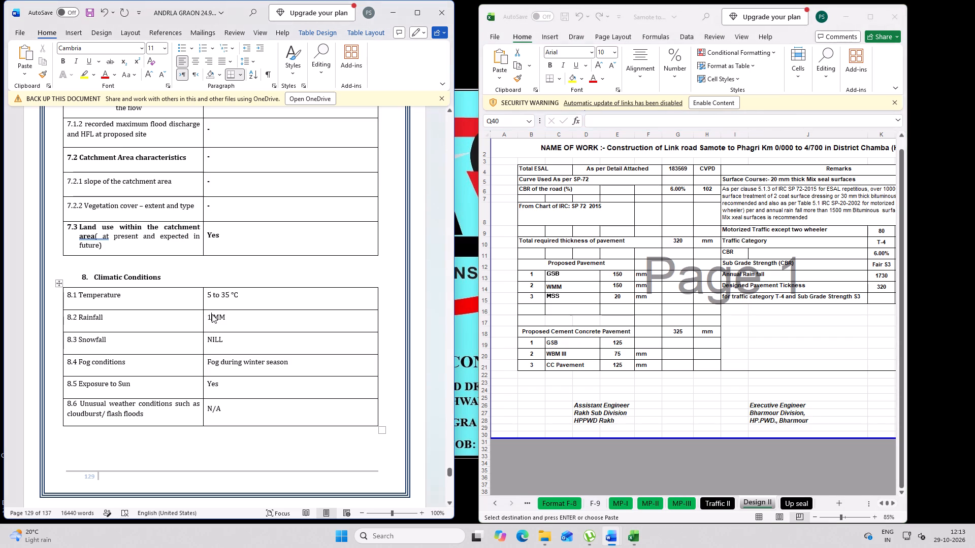
type("730")
Look over the report's remaining pages after Climatic Conditions, including Analysis of Rates, Construction Program and the closing checklist.
scroll(246, 356, "down", 20)
scroll(246, 356, "down", 17)
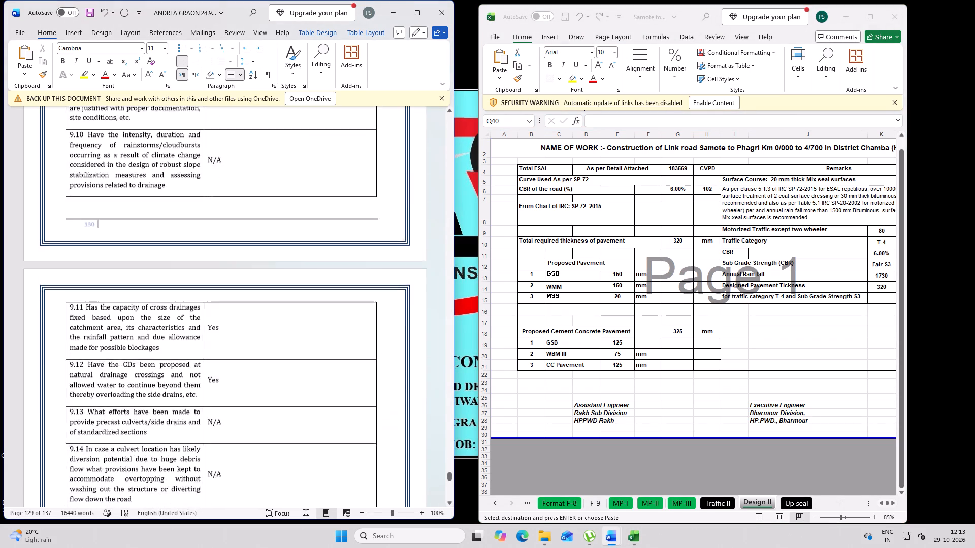
scroll(325, 379, "down", 20)
scroll(325, 379, "down", 19)
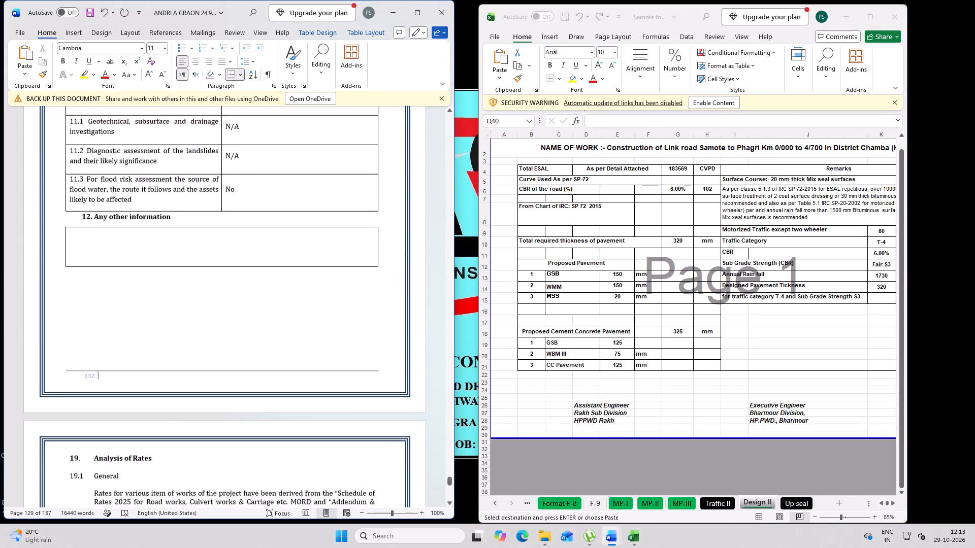
scroll(339, 406, "down", 6)
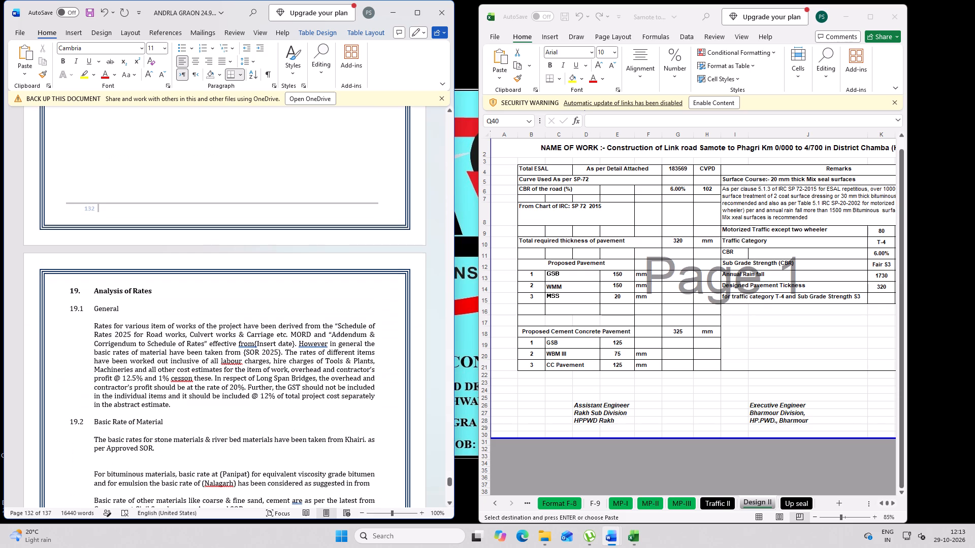
scroll(371, 418, "down", 20)
scroll(371, 418, "down", 18)
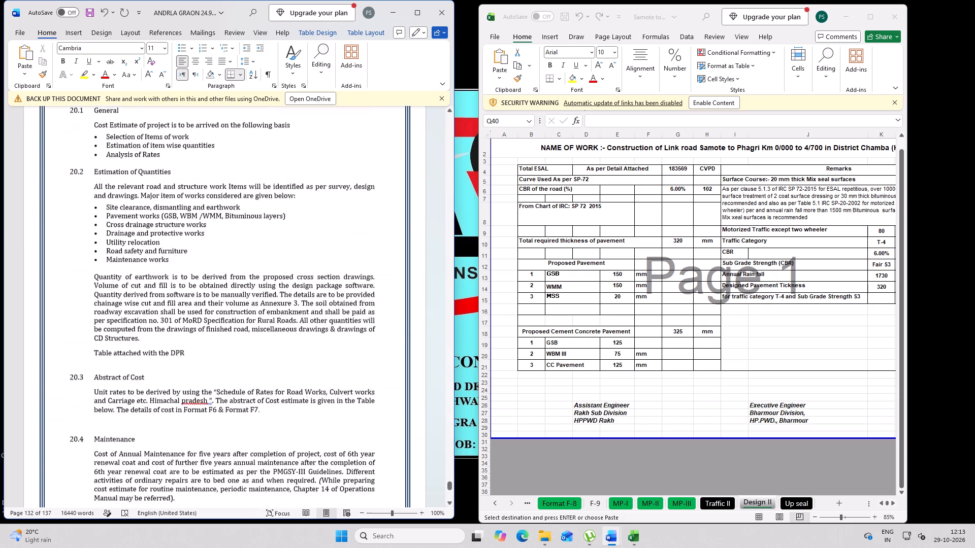
scroll(406, 450, "down", 20)
scroll(406, 450, "down", 6)
scroll(301, 396, "up", 15)
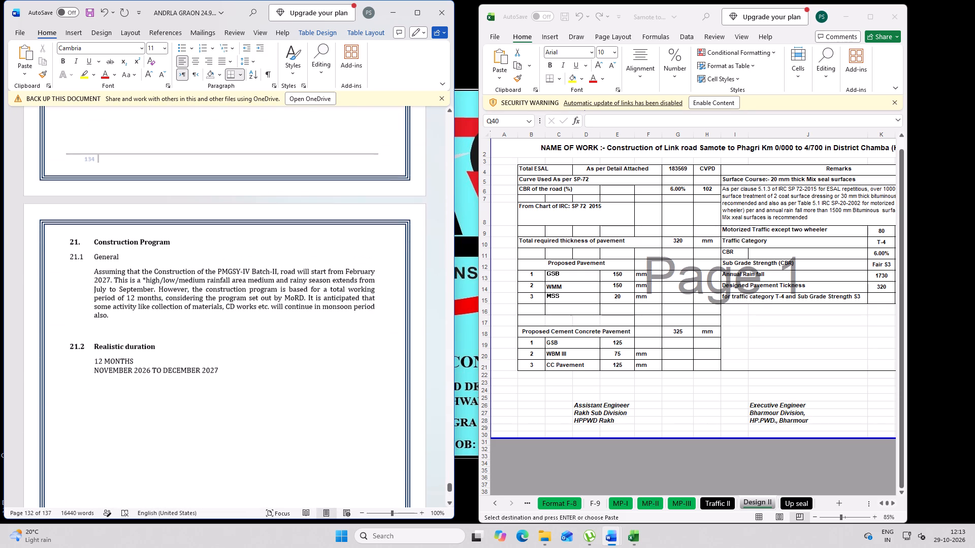
scroll(301, 396, "down", 20)
scroll(301, 396, "down", 17)
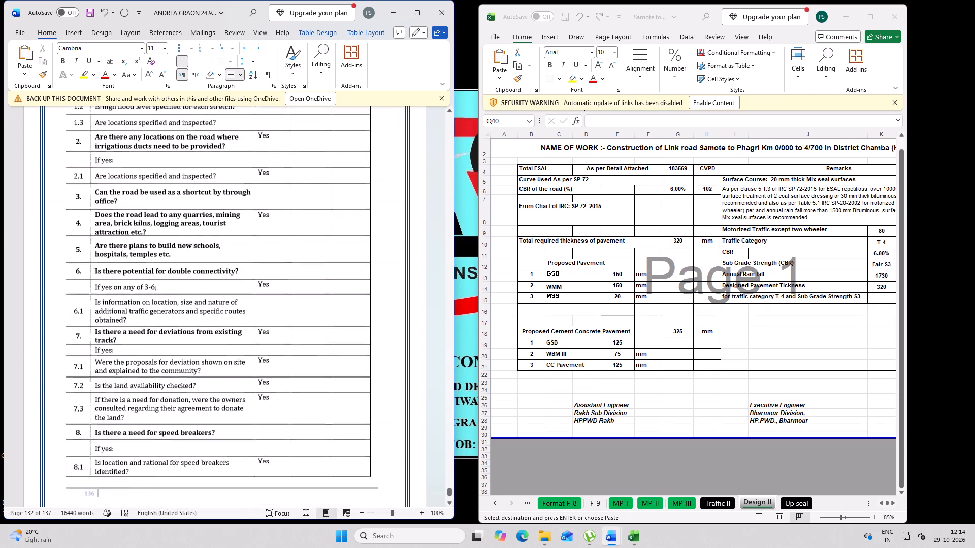
scroll(301, 396, "down", 16)
Review the report backwards from the closing checklists through the climate and road safety checklists to the section 14 road safety guidance.
triple_click(453, 464)
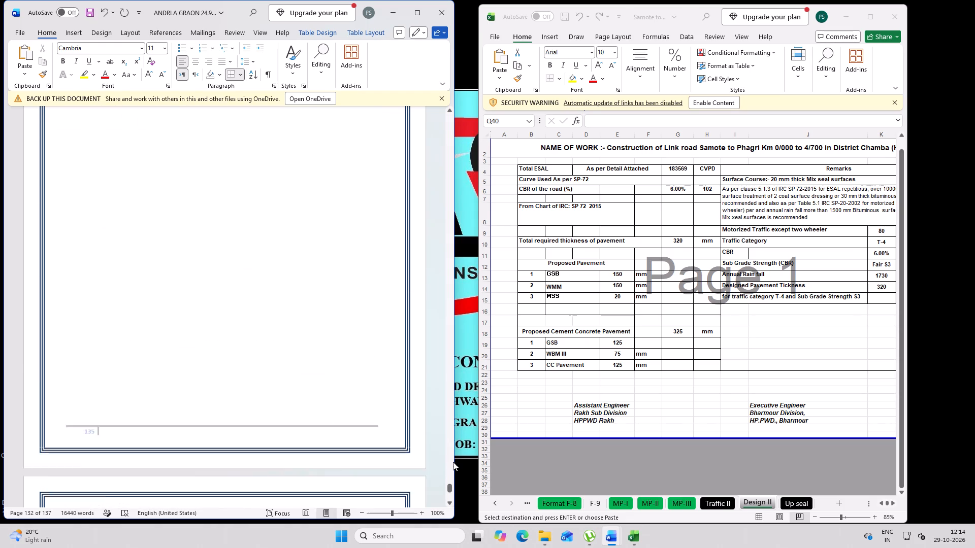
left_click(452, 459)
double_click(454, 451)
double_click(447, 445)
triple_click(447, 440)
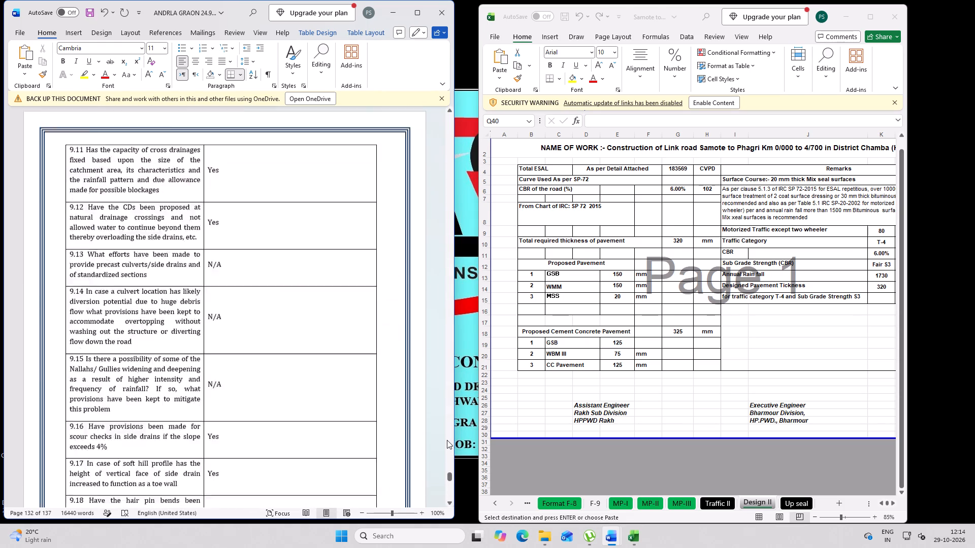
triple_click(447, 440)
triple_click(447, 440)
left_click_drag(447, 437, 447, 426)
double_click(447, 421)
left_click(448, 413)
double_click(450, 408)
left_click(450, 404)
triple_click(449, 399)
double_click(449, 396)
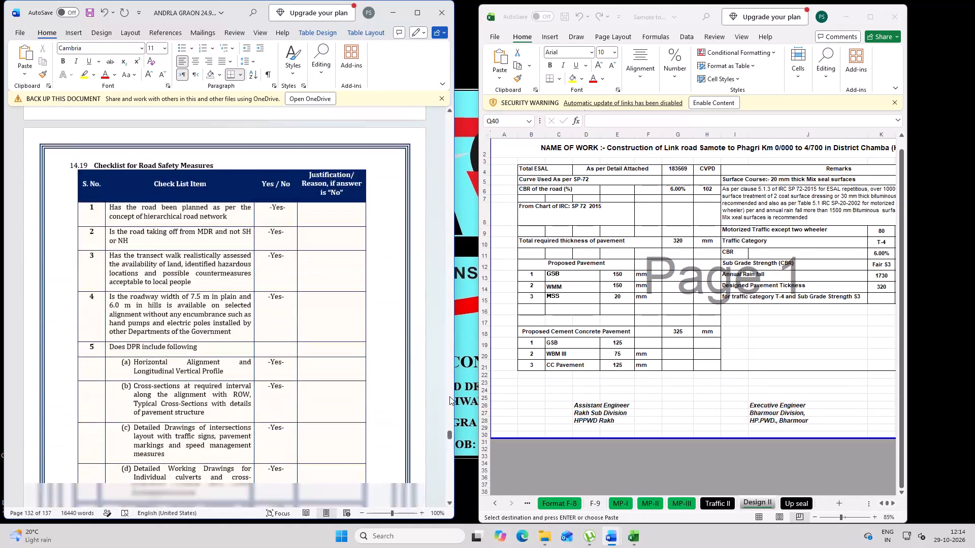
triple_click(449, 387)
double_click(450, 387)
triple_click(450, 380)
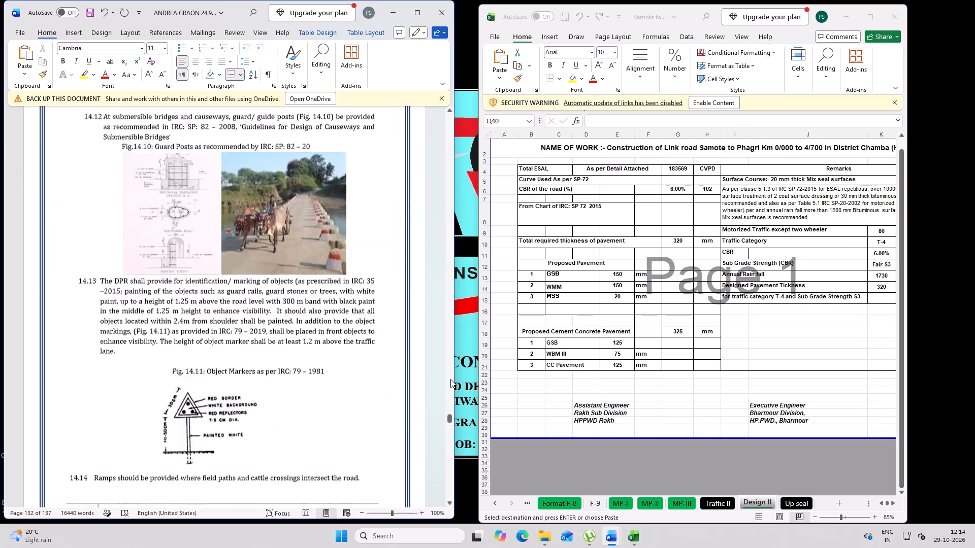
triple_click(450, 377)
triple_click(450, 373)
triple_click(450, 373)
triple_click(451, 363)
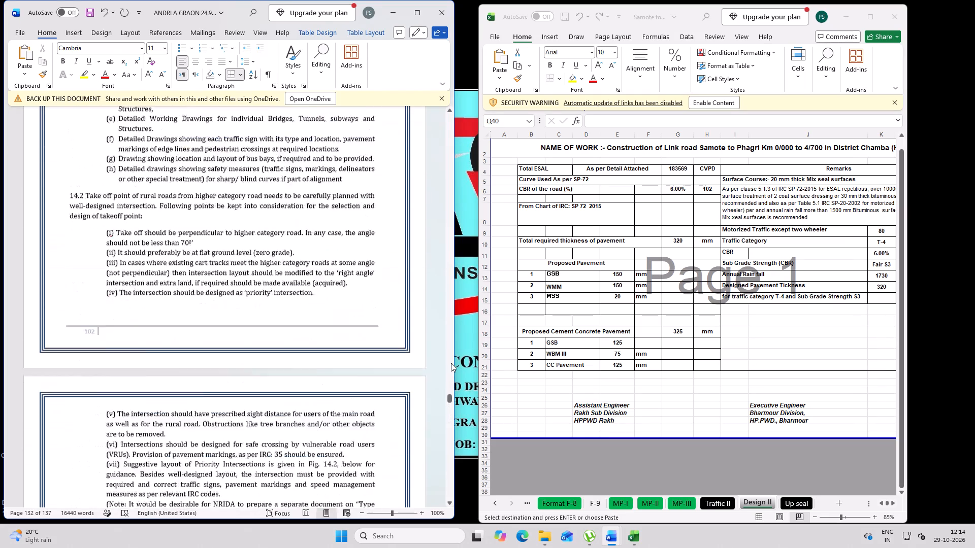
Review the report backwards from Protective Works through culverts, pavement design, geometric standards and traffic survey to 4.4 Coarse and Fine Aggregates.
triple_click(450, 360)
double_click(450, 359)
double_click(450, 357)
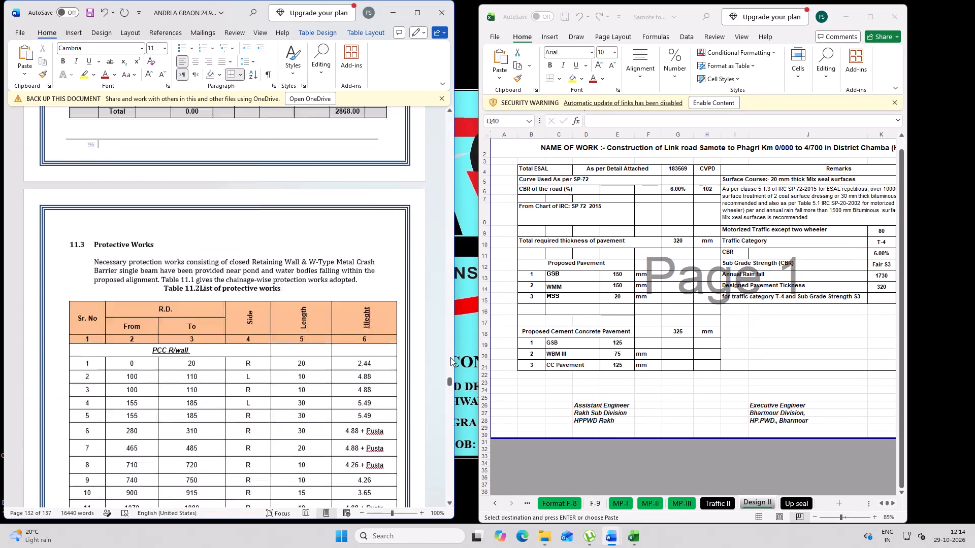
double_click(453, 339)
left_click(453, 339)
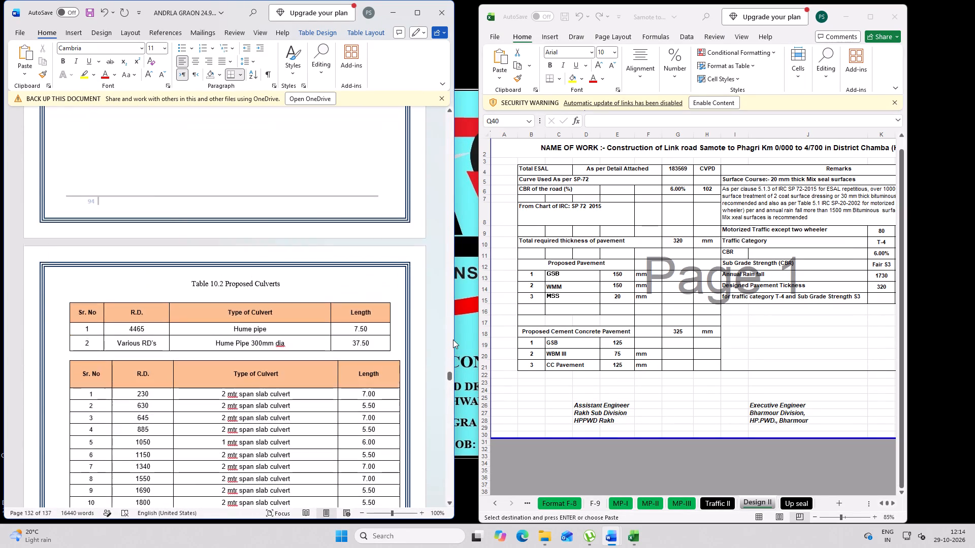
triple_click(453, 339)
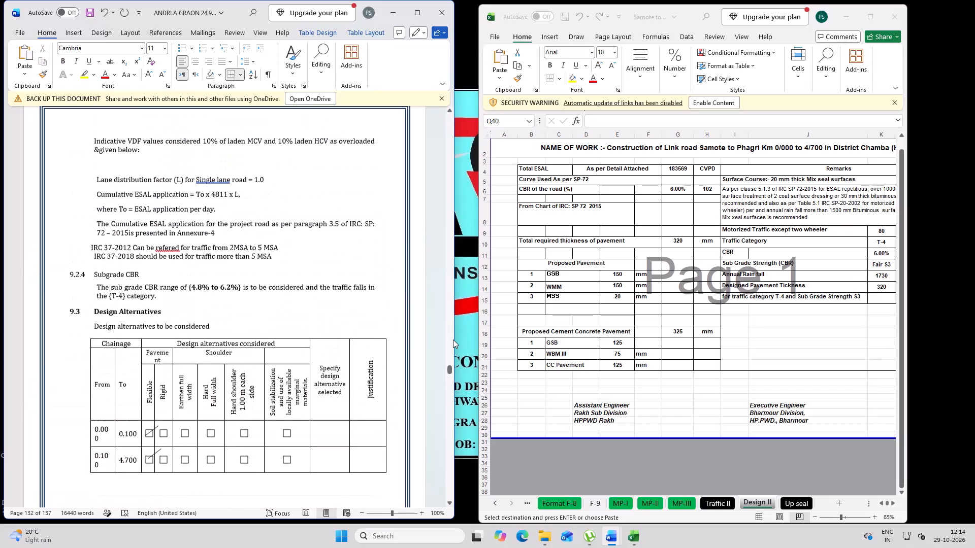
left_click(453, 339)
left_click(453, 339)
left_click(453, 339)
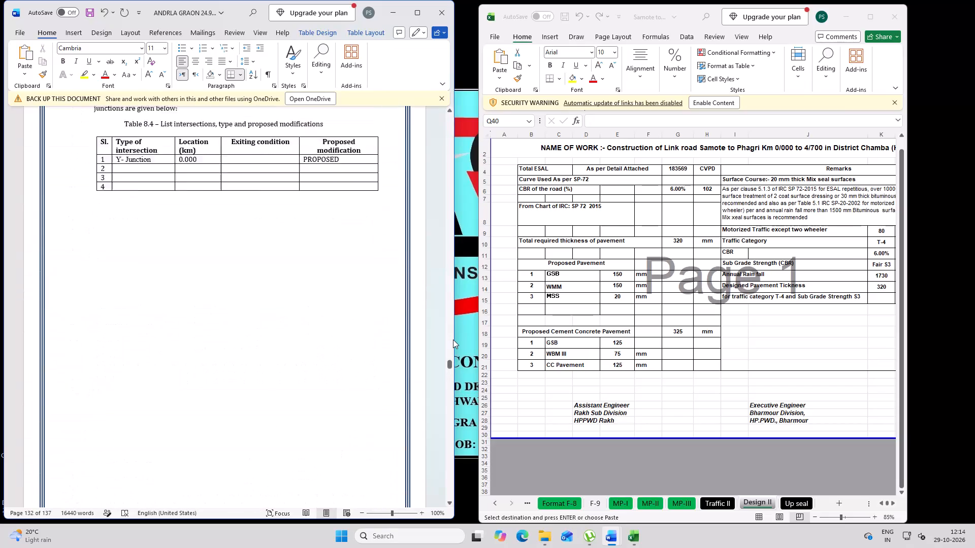
double_click(453, 339)
double_click(453, 339)
left_click(453, 339)
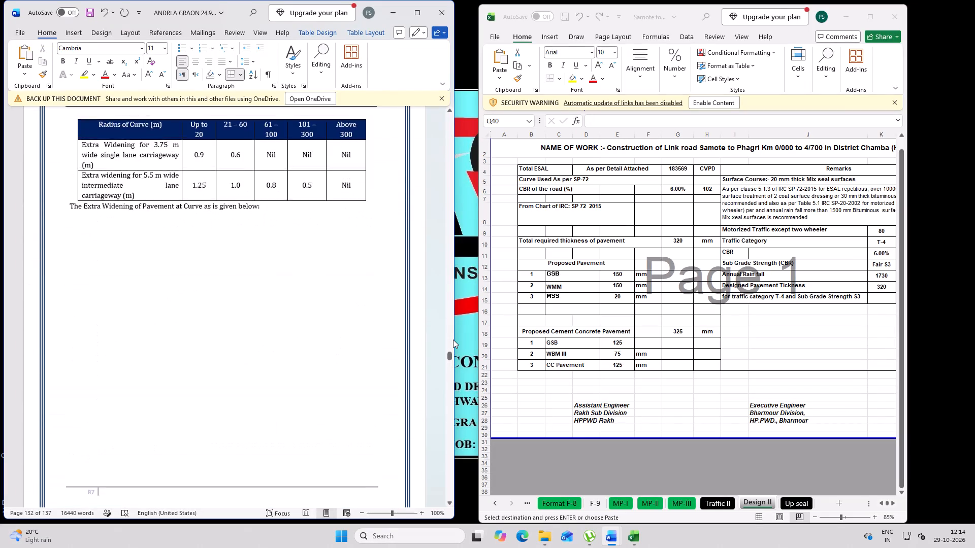
left_click(453, 339)
left_click(453, 339)
left_click(453, 339)
left_click(453, 339)
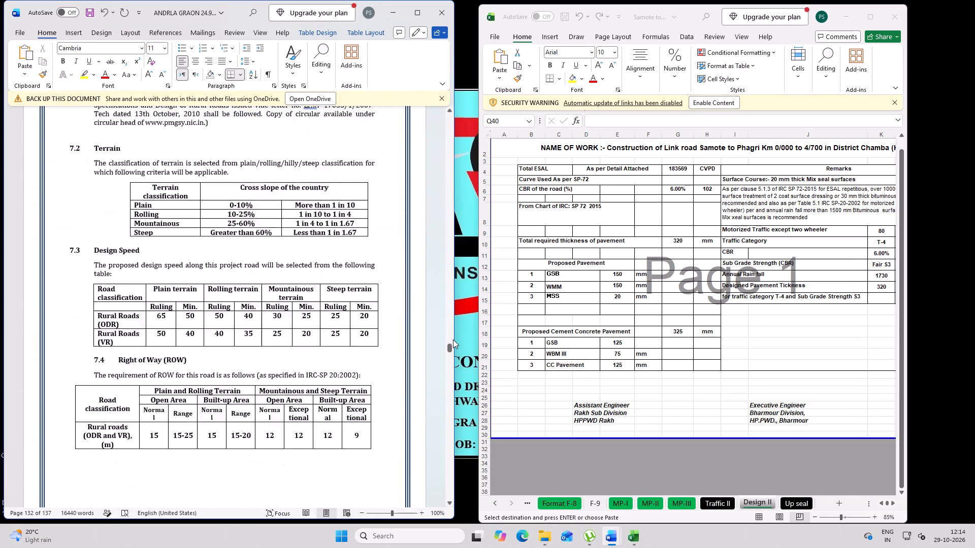
left_click(453, 339)
left_click(453, 339)
left_click(453, 339)
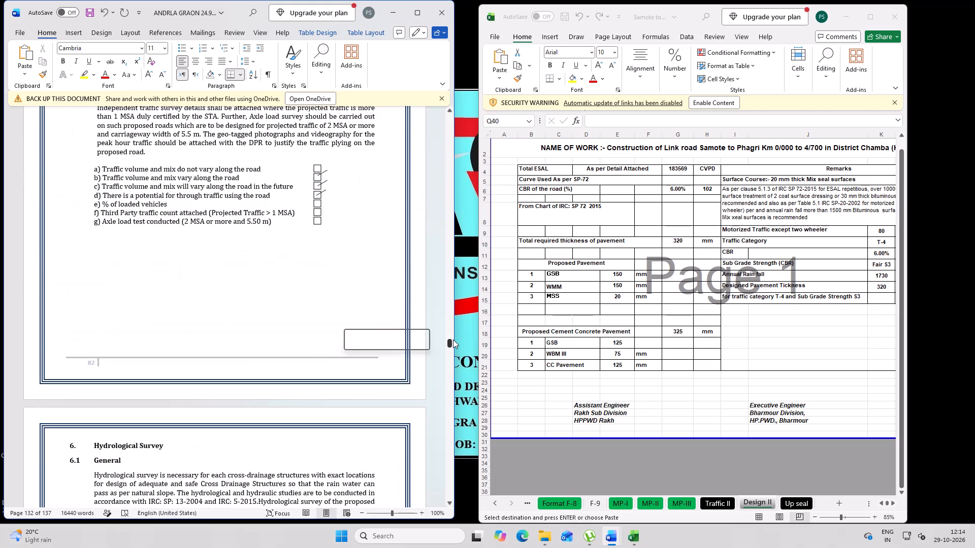
left_click(453, 339)
double_click(452, 325)
left_click(452, 325)
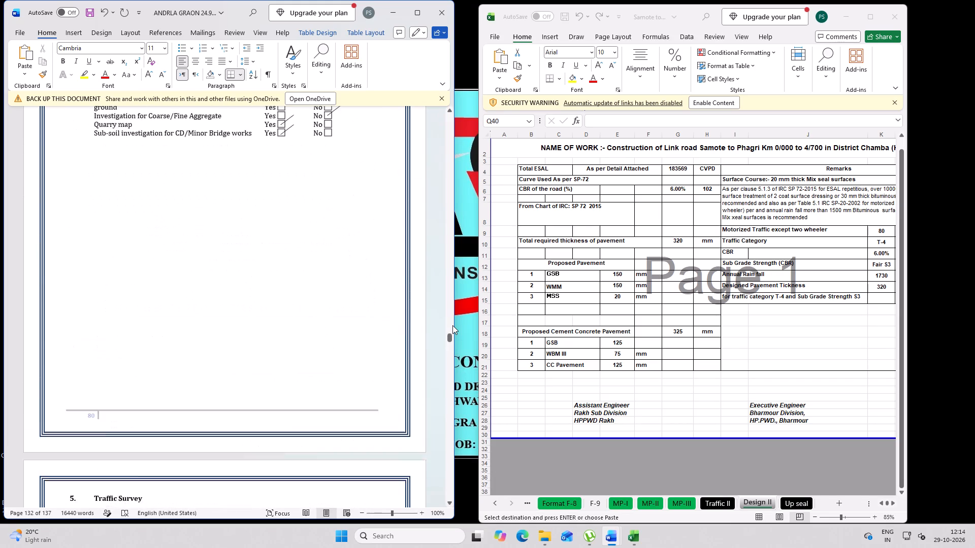
left_click(452, 315)
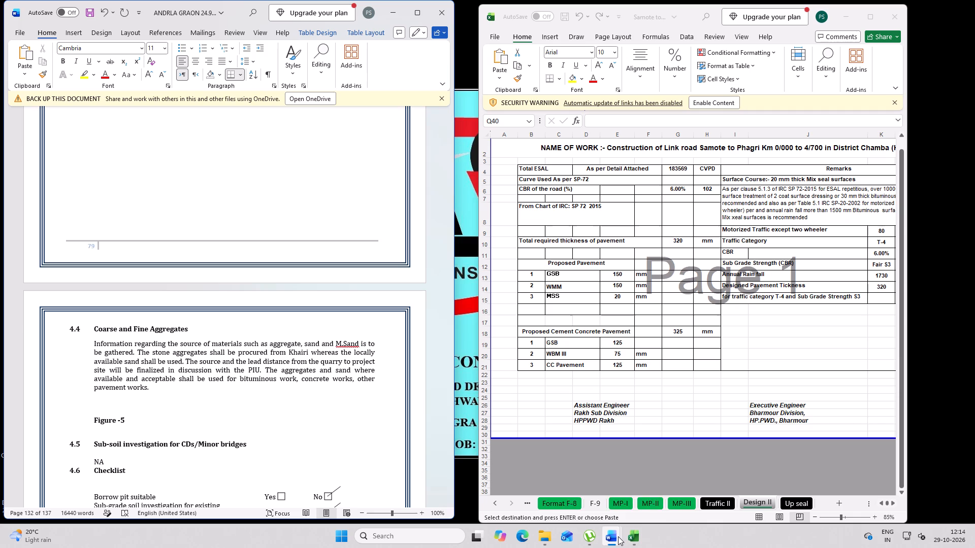
Copy the Samote to Fagri lead chart from section 4.4 of the DPR_HADSAR TO CHOBIA document into the report's section 4.4, above Figure -5.
left_click(593, 499)
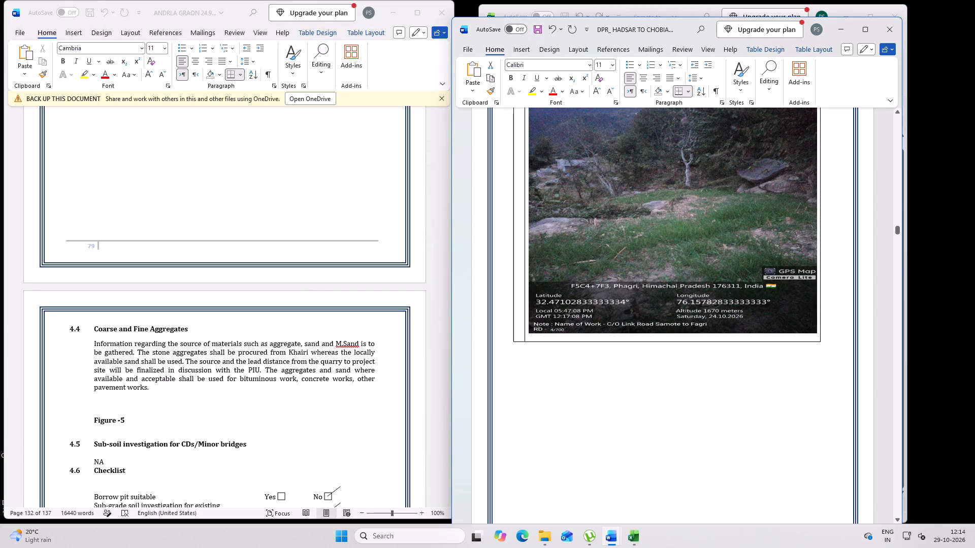
triple_click(894, 281)
left_click_drag(894, 281, 905, 339)
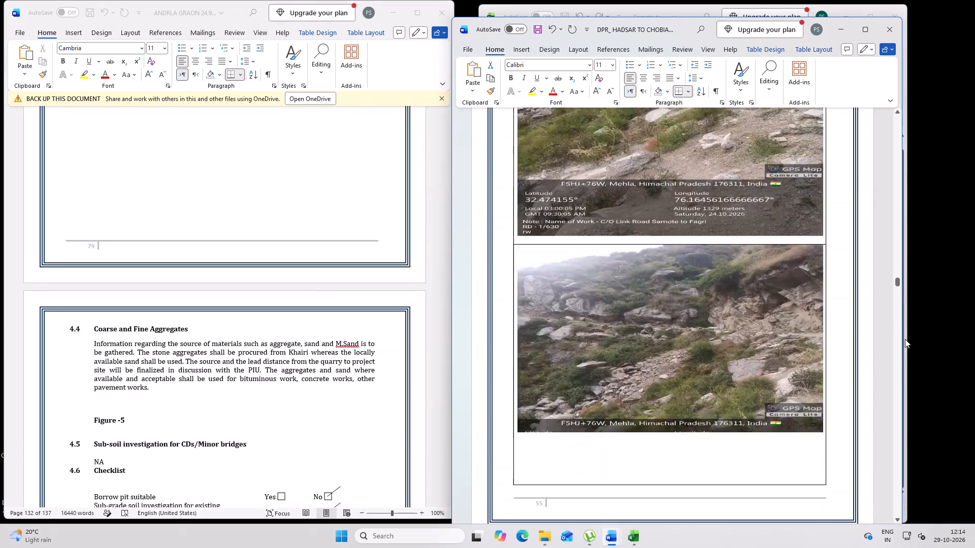
left_click_drag(905, 339, 902, 362)
left_click(903, 326)
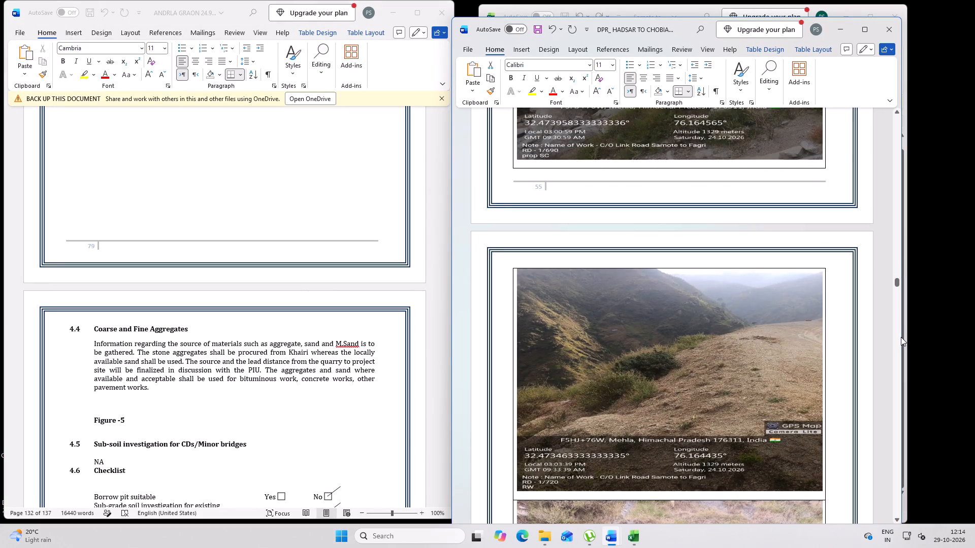
left_click_drag(901, 337, 898, 370)
scroll(864, 384, "up", 7)
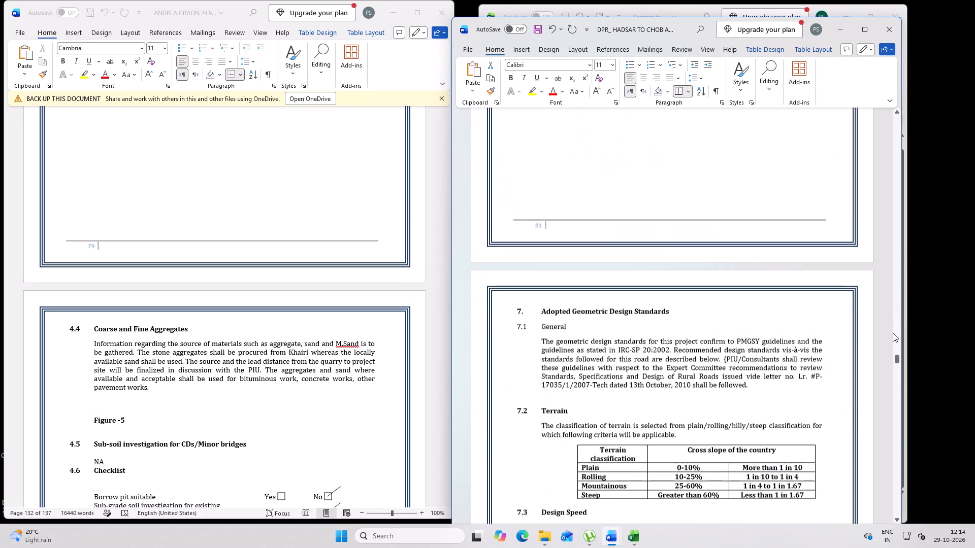
triple_click(895, 331)
left_click(897, 326)
double_click(898, 315)
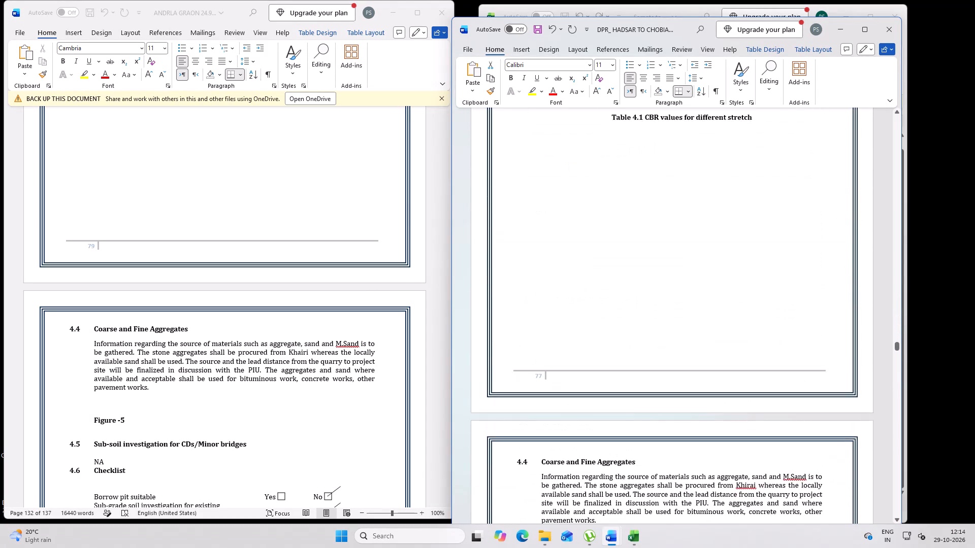
scroll(791, 368, "down", 8)
left_click(645, 448)
left_click(644, 443)
key("ctrl+c")
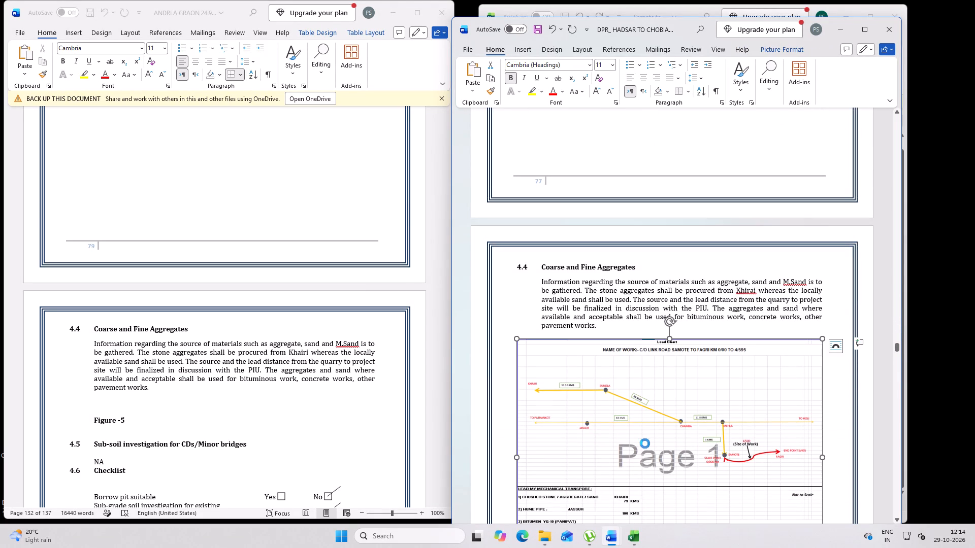
left_click(117, 403)
left_click(106, 405)
key("ctrl+v")
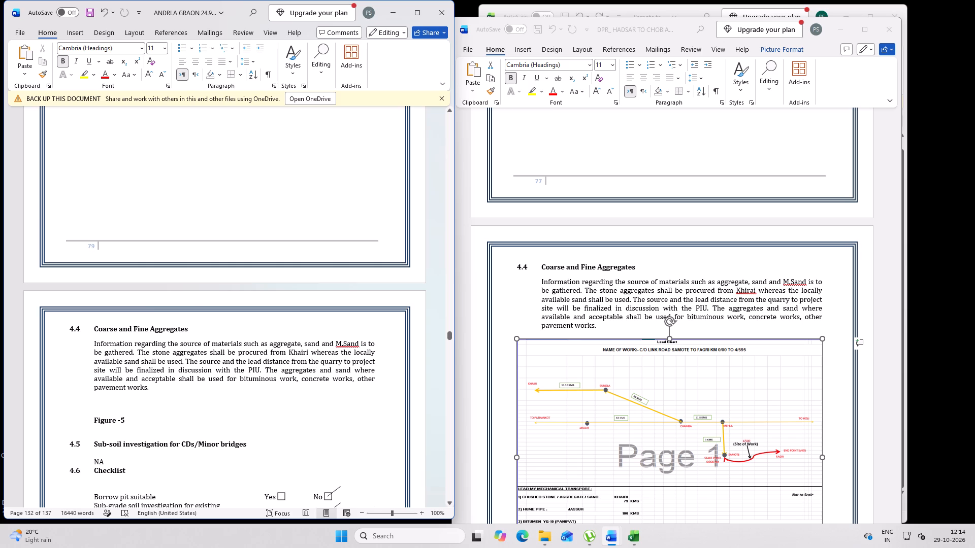
Check the inserted chart's page and the preceding pages, including Table 4.1 CBR values, Soil and Materials Survey and Topographic Survey.
scroll(233, 399, "down", 8)
scroll(268, 286, "down", 8)
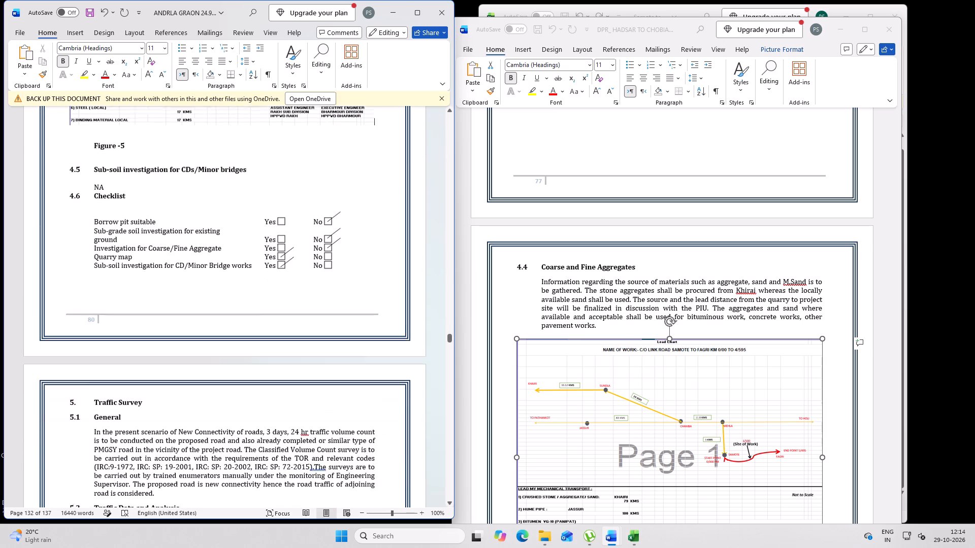
scroll(174, 421, "up", 2)
scroll(215, 370, "up", 20)
scroll(215, 370, "up", 6)
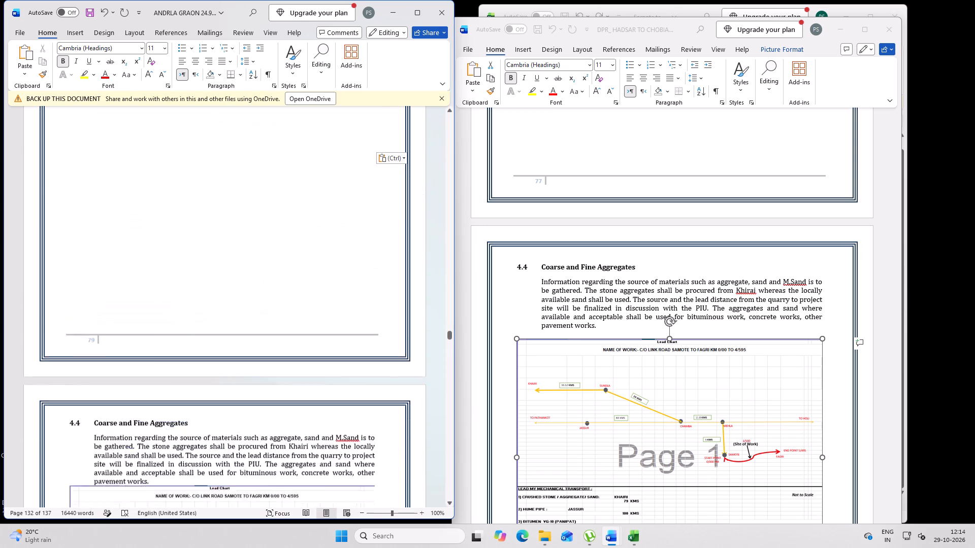
scroll(215, 370, "up", 15)
scroll(215, 370, "up", 8)
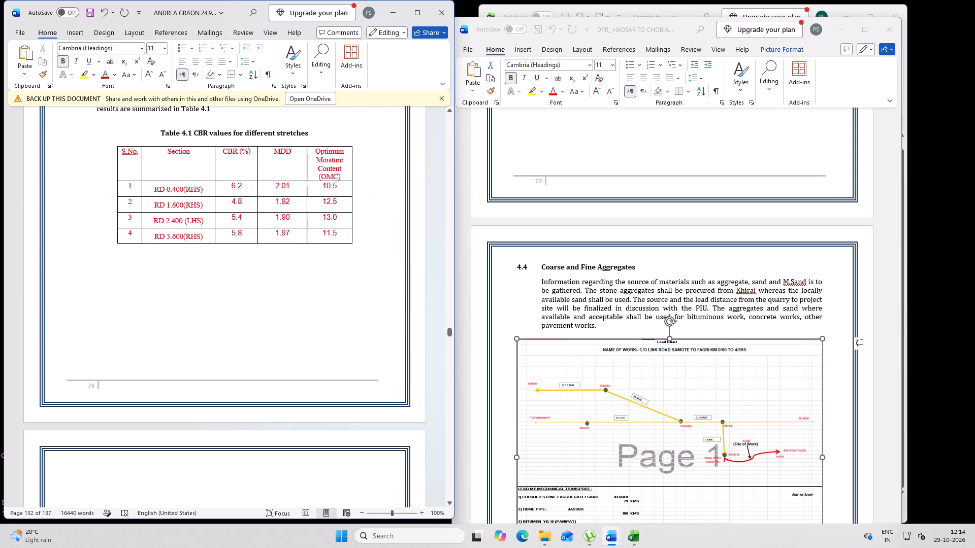
scroll(264, 252, "up", 16)
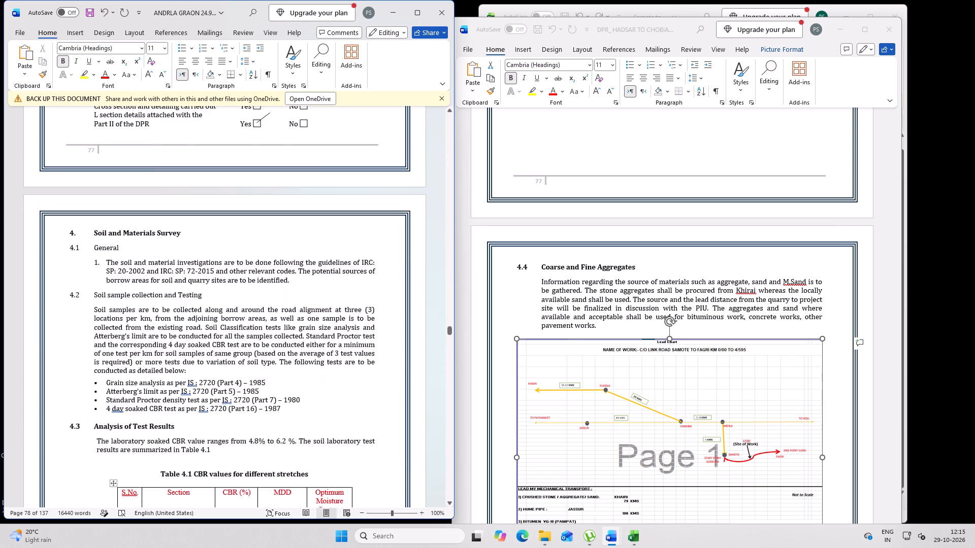
scroll(274, 278, "up", 12)
scroll(260, 298, "up", 13)
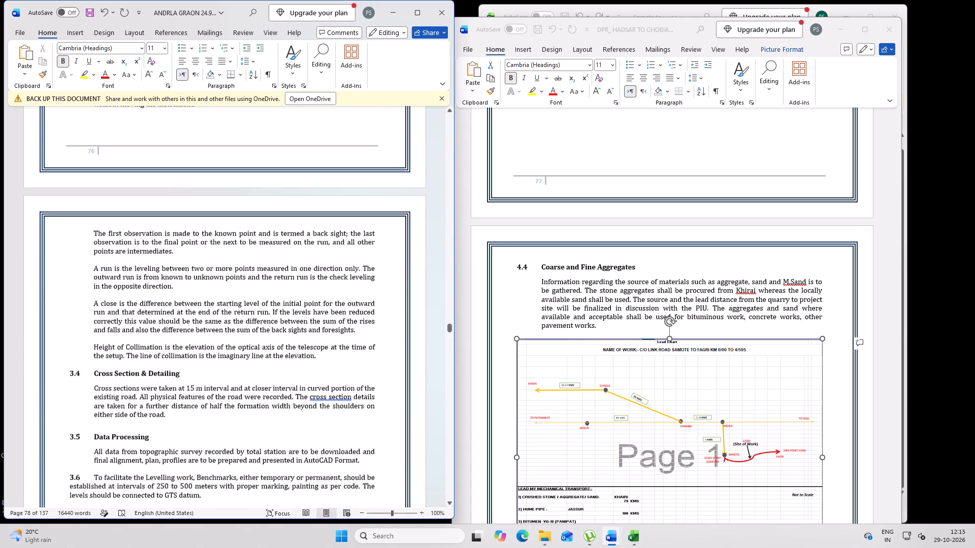
scroll(272, 315, "up", 16)
Close the DPR_HADSAR TO CHOBIA document without saving its changes.
left_click(676, 293)
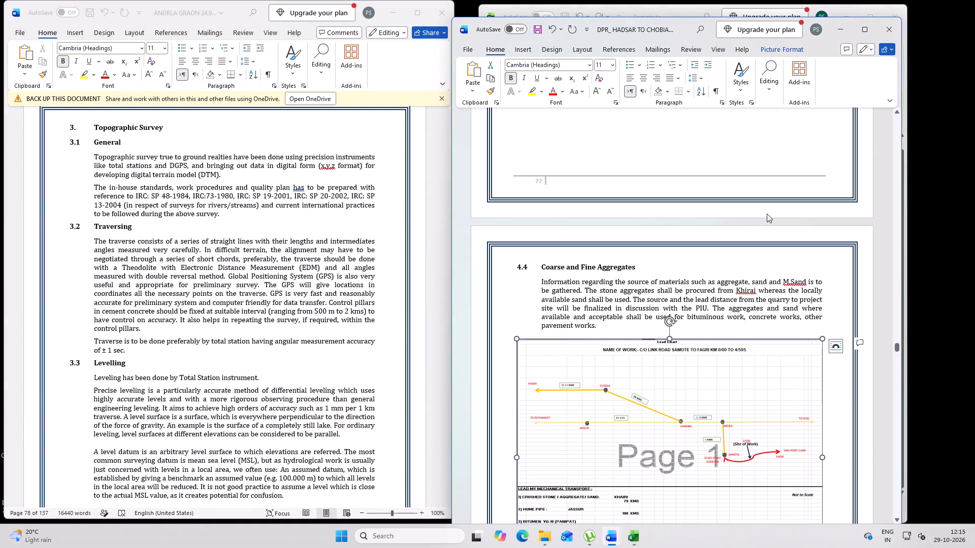
left_click(892, 31)
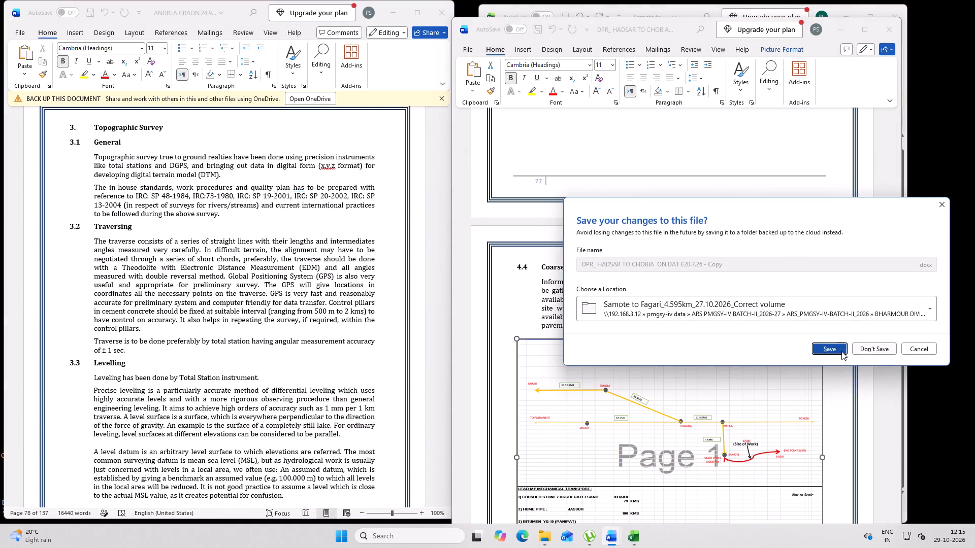
left_click(872, 353)
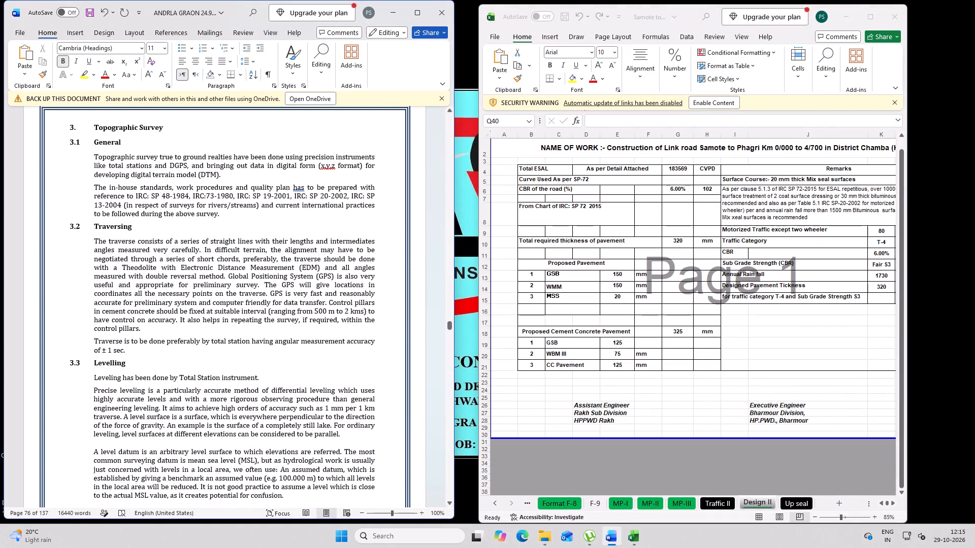
Save the ANDRLA GRAON report.
key("ctrl+s")
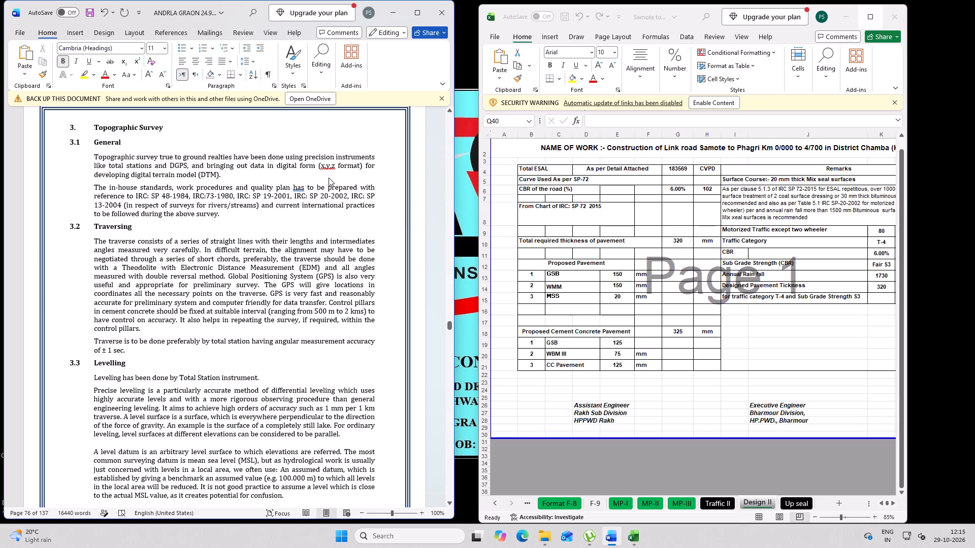
Look back through the report from Topographic Survey, past the transect walk table and site photos, to section 2.2's Figure-4 strip plan.
scroll(325, 179, "up", 20)
scroll(325, 179, "up", 7)
scroll(320, 332, "up", 8)
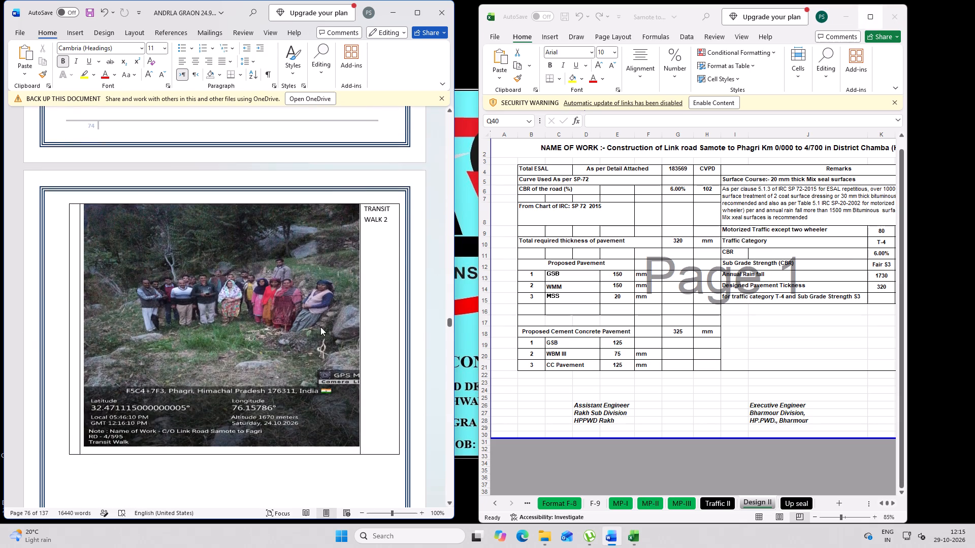
scroll(330, 329, "up", 14)
scroll(330, 328, "up", 20)
scroll(330, 328, "up", 1)
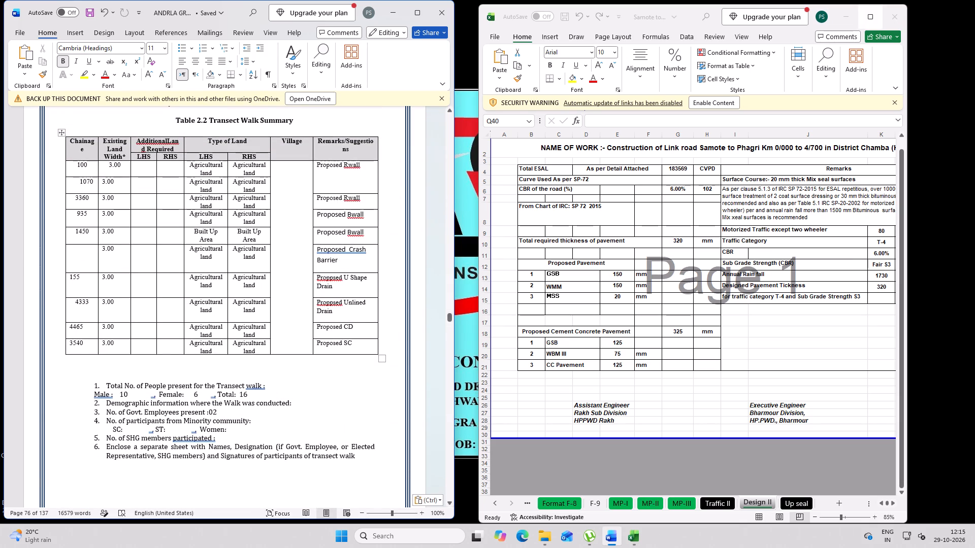
scroll(219, 424, "up", 8)
triple_click(448, 281)
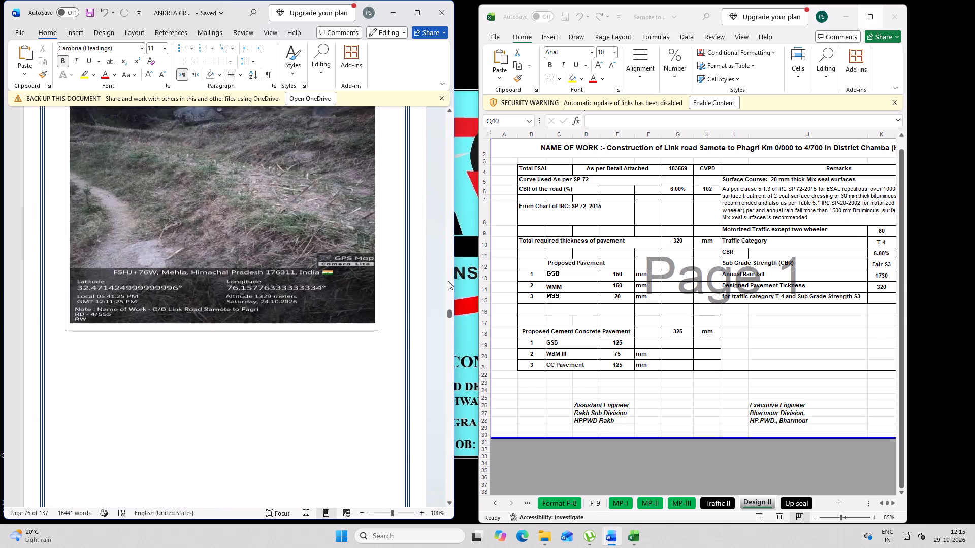
left_click_drag(448, 281, 448, 254)
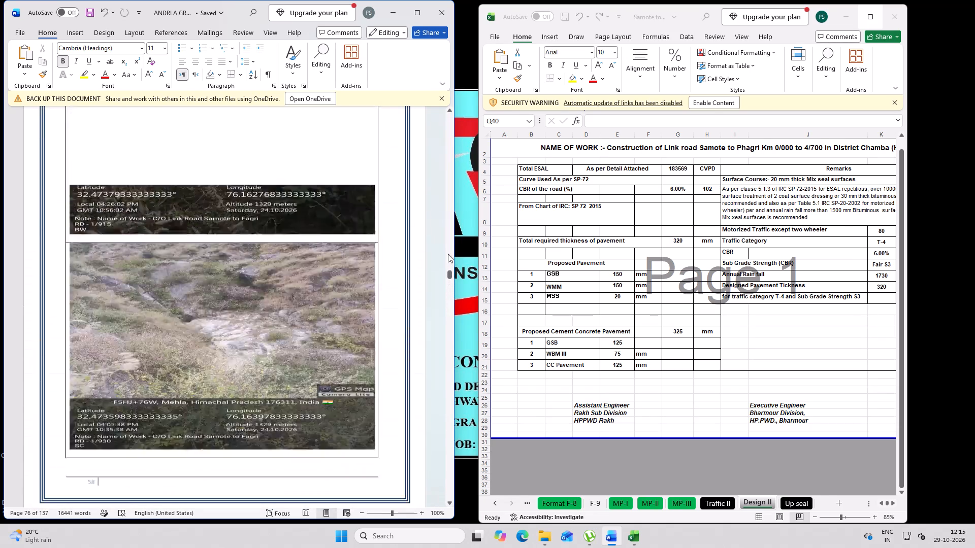
left_click_drag(448, 254, 445, 227)
left_click(445, 227)
triple_click(450, 229)
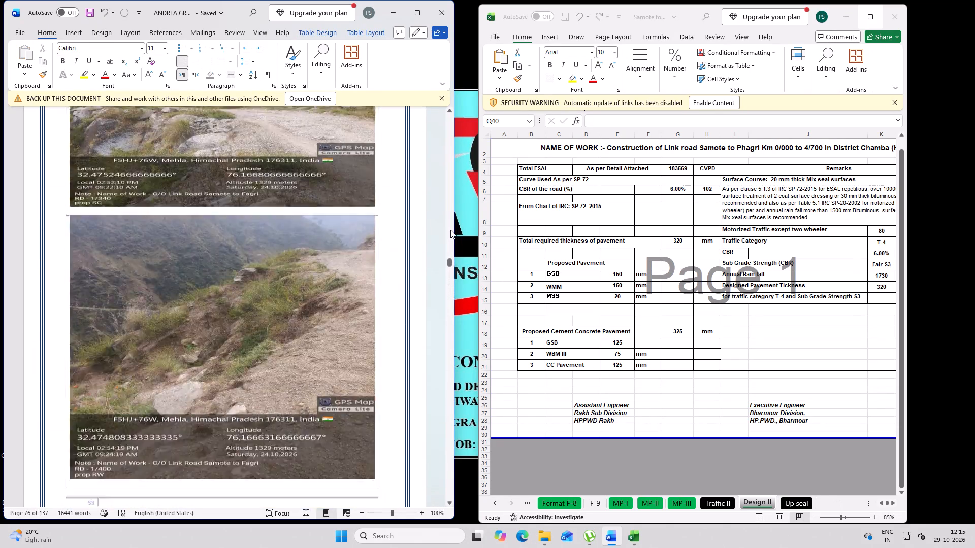
double_click(450, 230)
left_click_drag(450, 230, 451, 208)
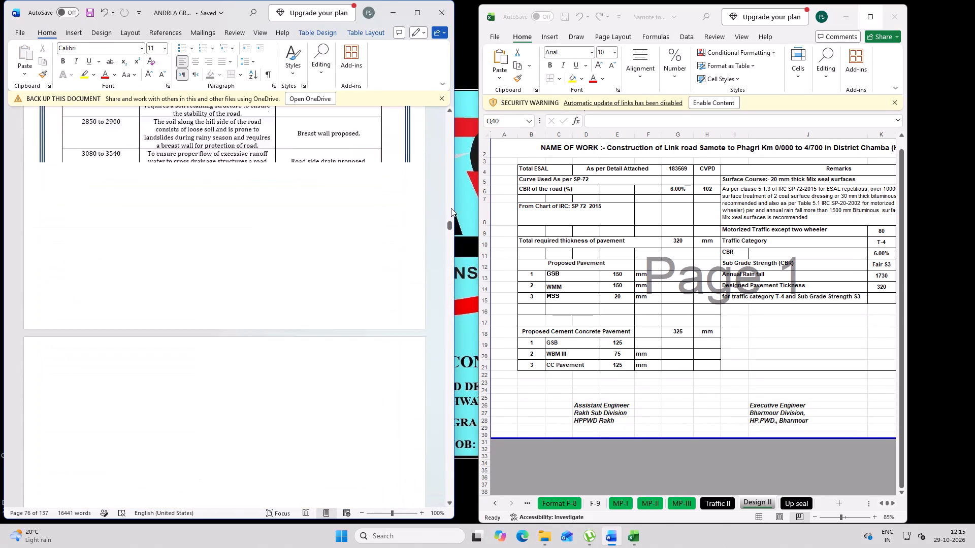
left_click_drag(451, 208, 451, 204)
left_click_drag(448, 183, 448, 167)
double_click(448, 157)
left_click_drag(448, 157, 450, 145)
scroll(329, 282, "down", 2)
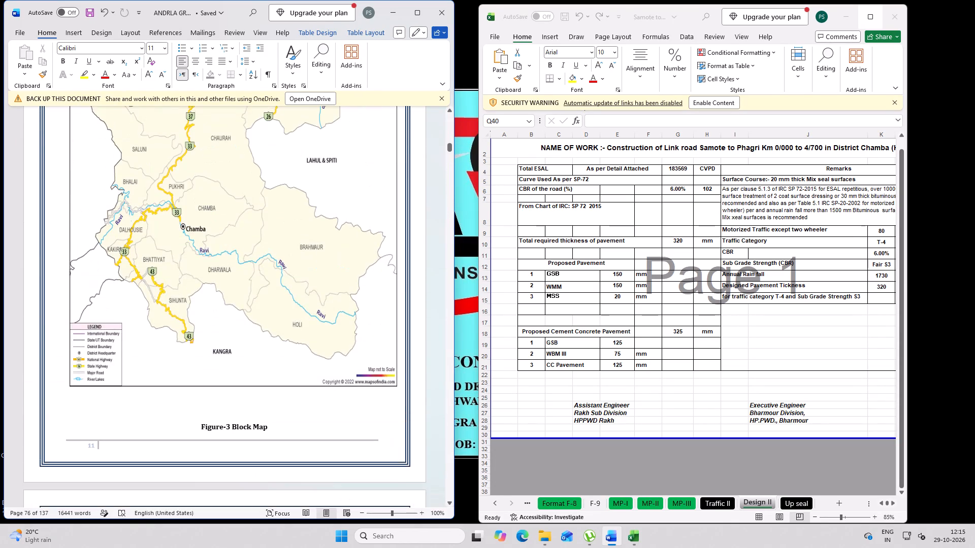
scroll(330, 282, "down", 20)
scroll(330, 282, "down", 19)
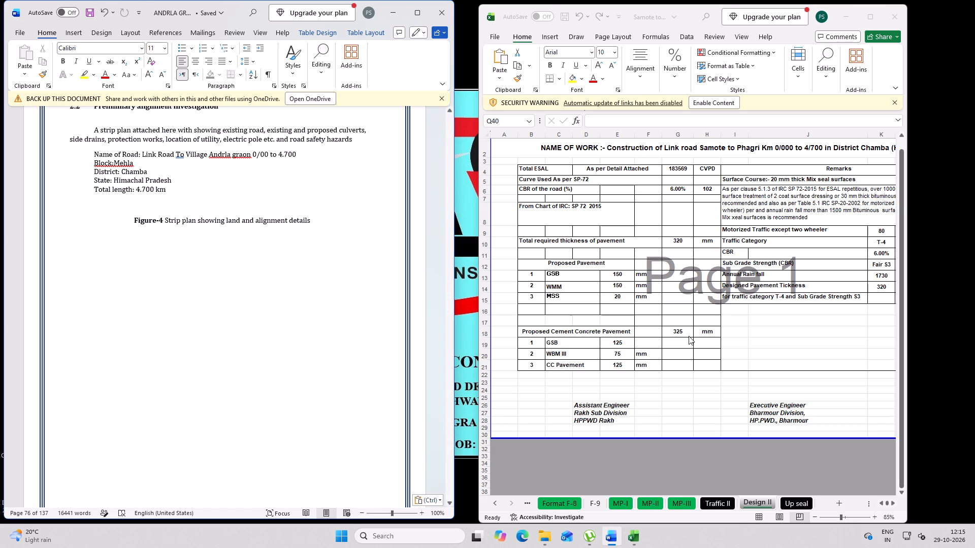
Open the SAMOTE ROAD 0.00 TO 4.595 KM KML file from the project folder in Google Earth.
left_click(551, 547)
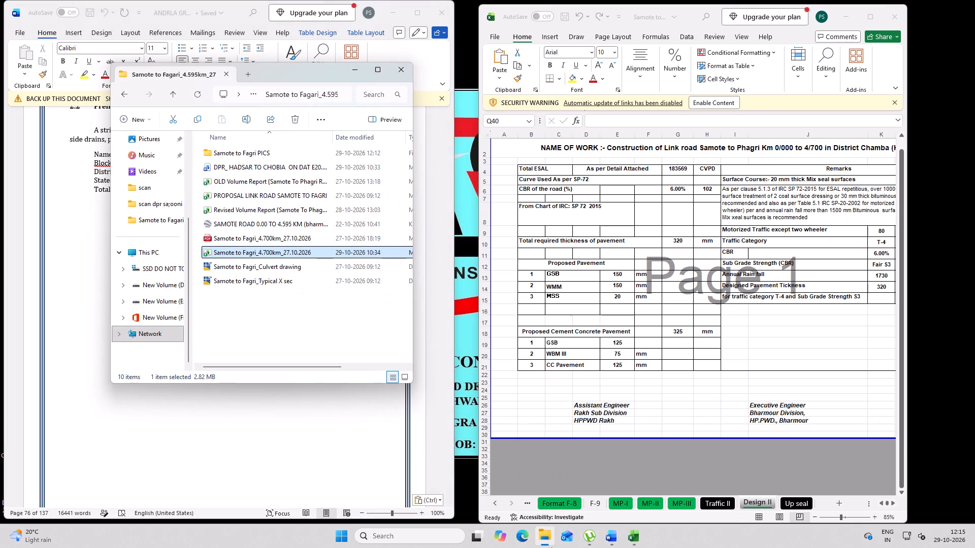
left_click(376, 67)
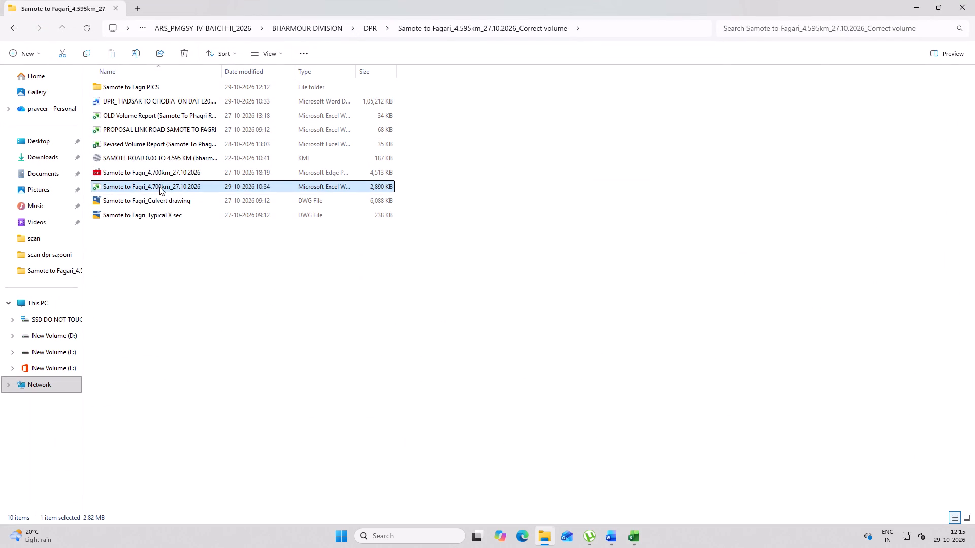
double_click(149, 175)
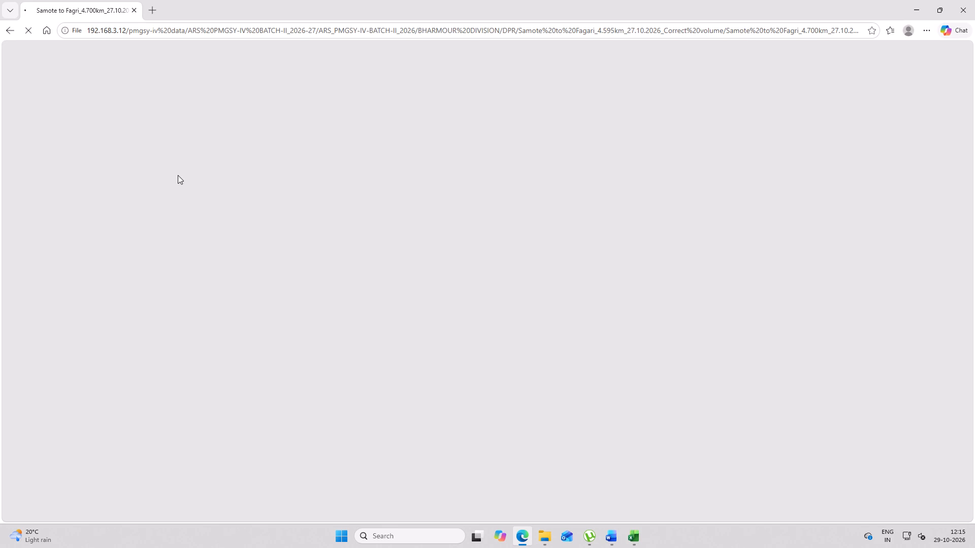
left_click(971, 1)
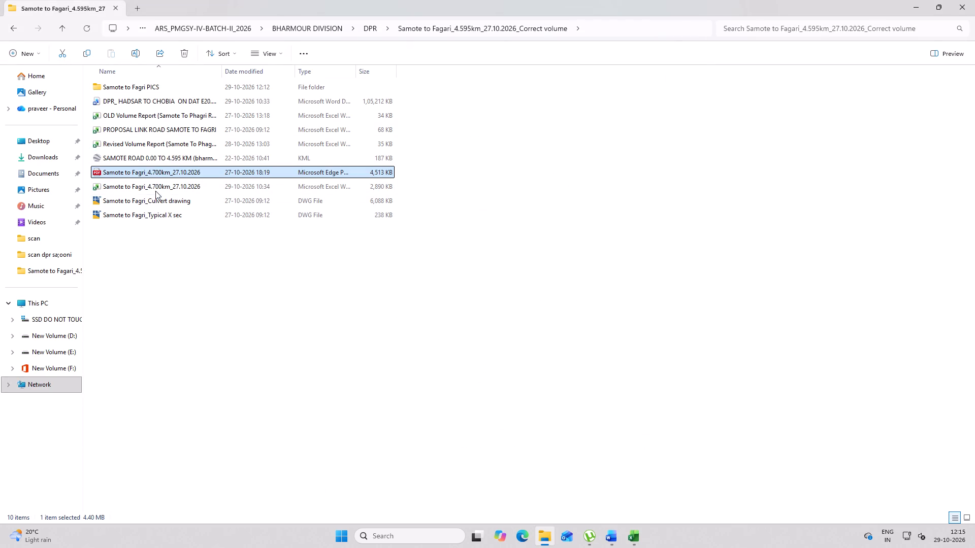
double_click(152, 160)
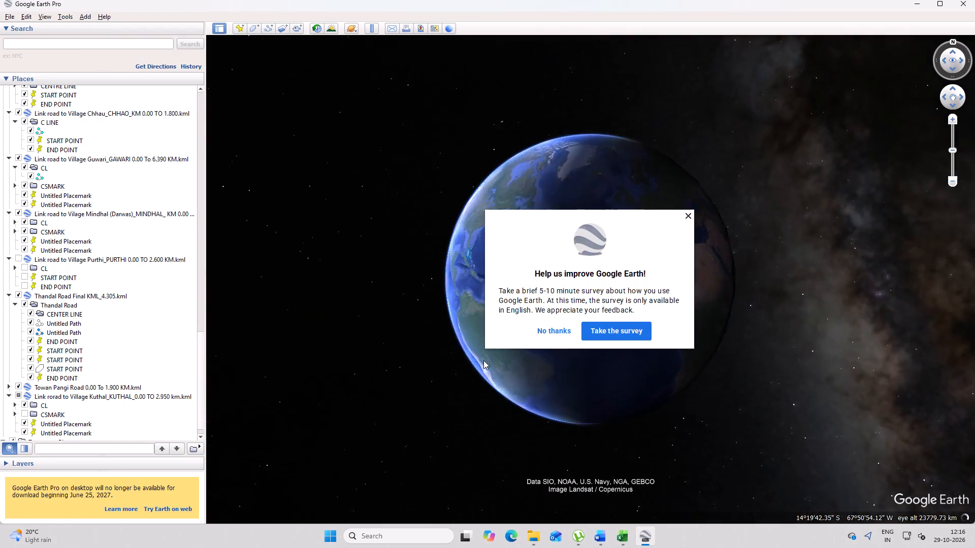
left_click(689, 218)
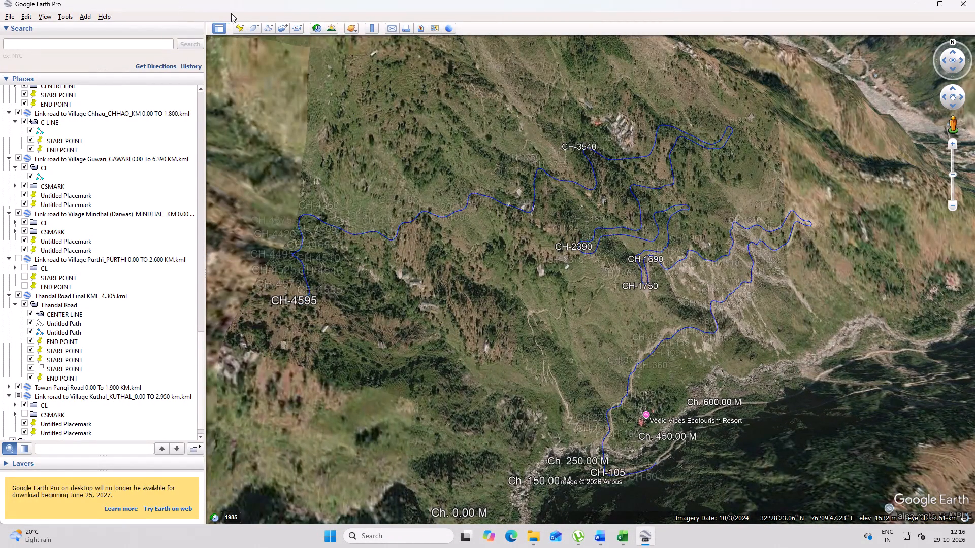
left_click(241, 26)
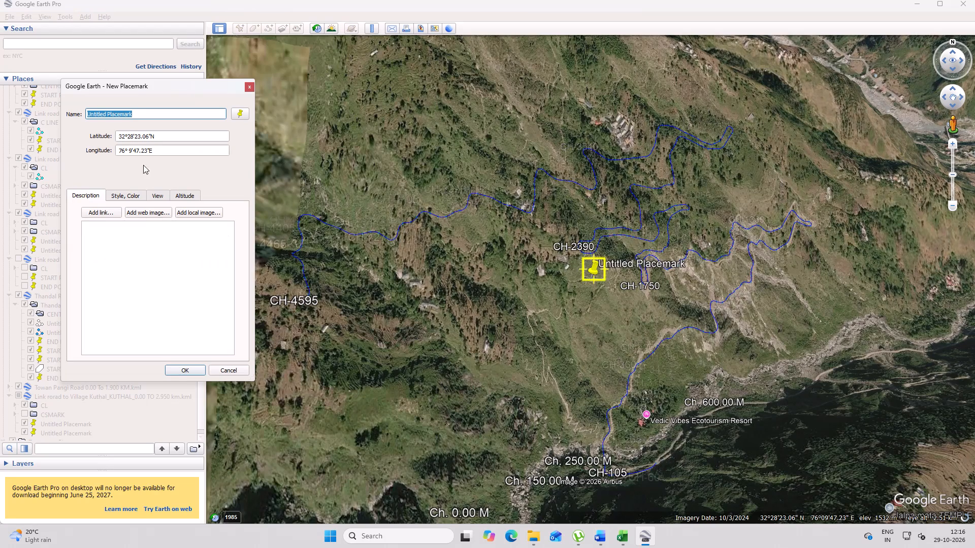
left_click(252, 91)
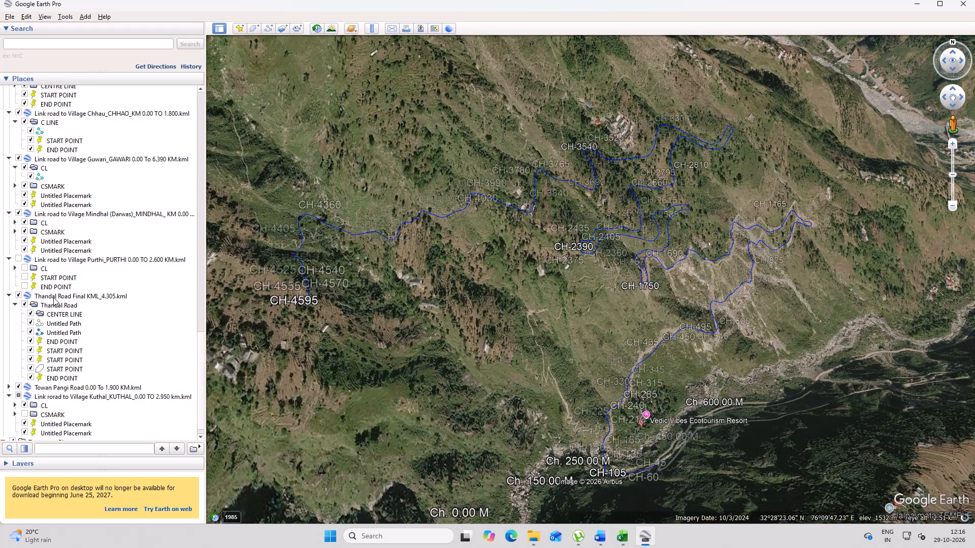
Hide the CSMARK chainage labels of the SAMOTE ROAD KML, keeping its centre line displayed.
scroll(40, 410, "down", 11)
left_click(10, 436)
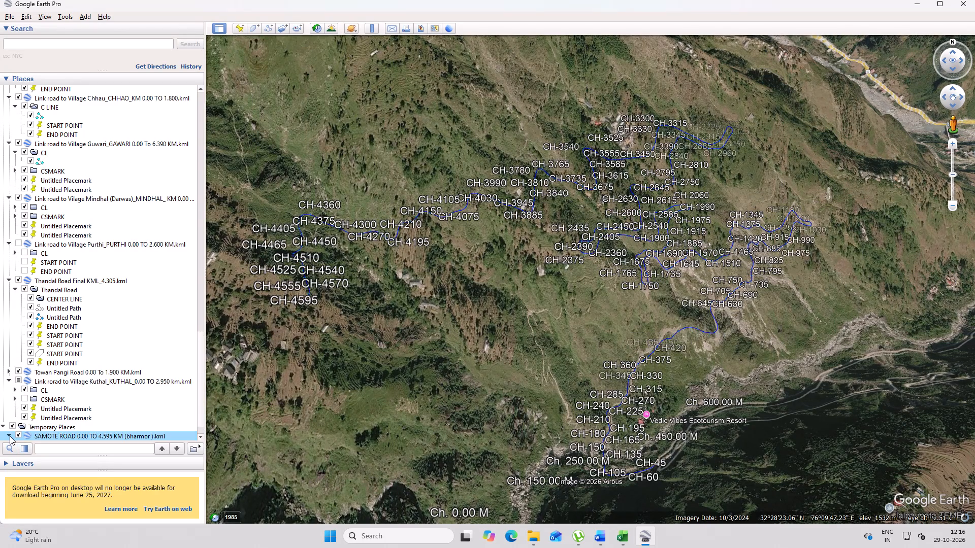
scroll(10, 436, "down", 8)
left_click(25, 435)
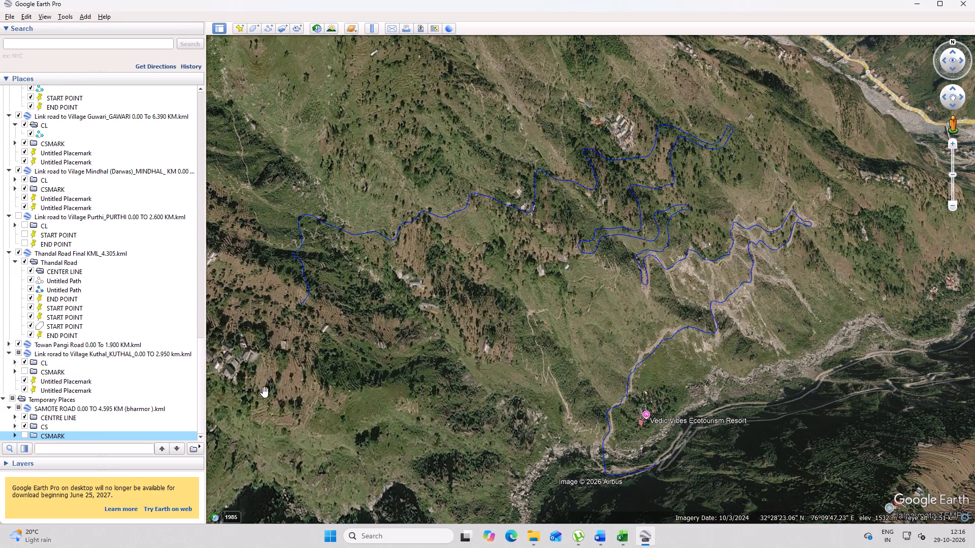
left_click(304, 370)
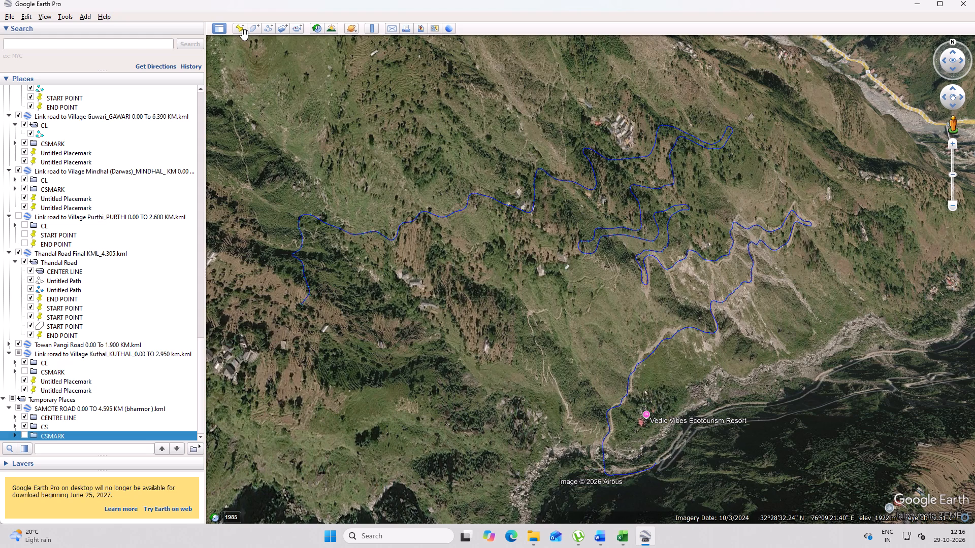
Add a placemark named START POINT at the road's beginning by the river, at about 32°28'12.82"N, 76°9'51.97"E.
left_click(243, 35)
left_click(241, 29)
left_click_drag(597, 271, 658, 462)
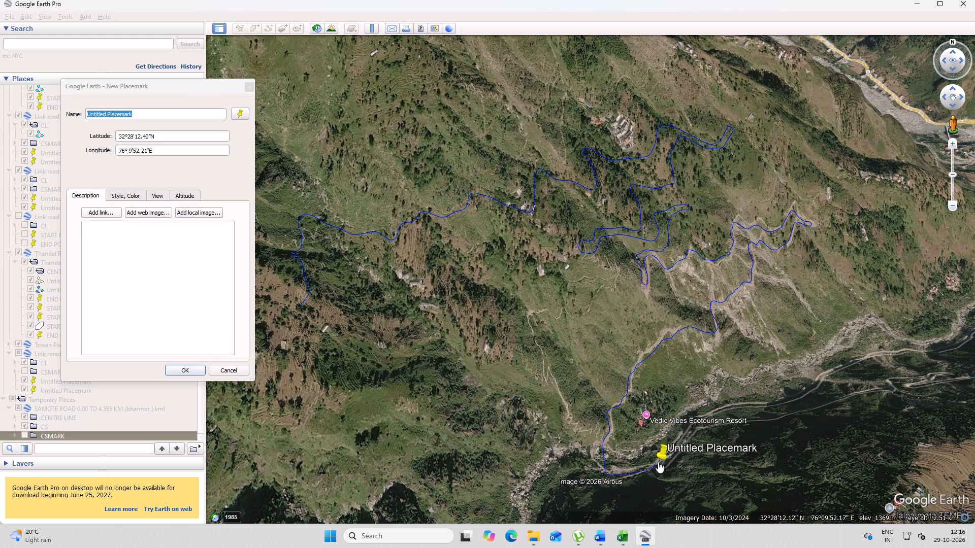
left_click_drag(658, 462, 655, 460)
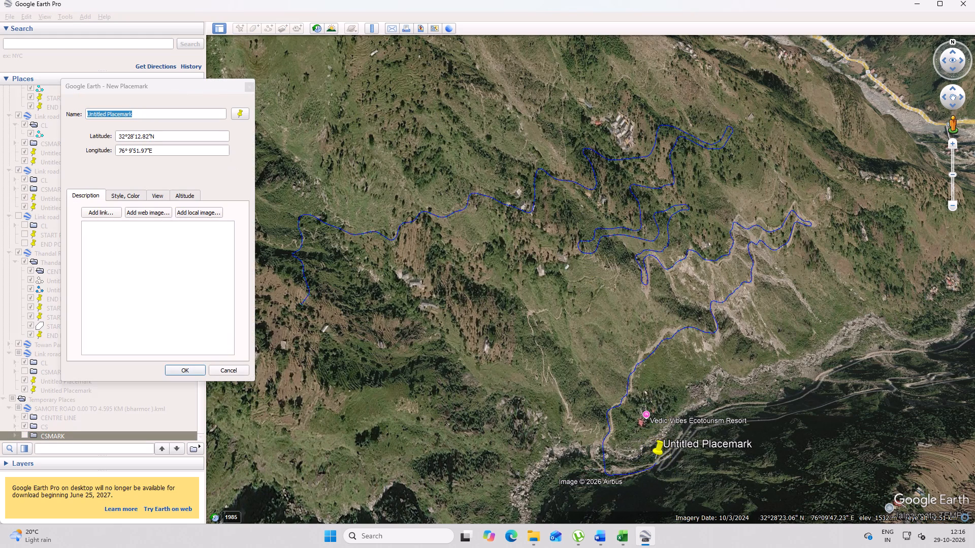
left_click_drag(137, 112, 46, 113)
key("BackSpace")
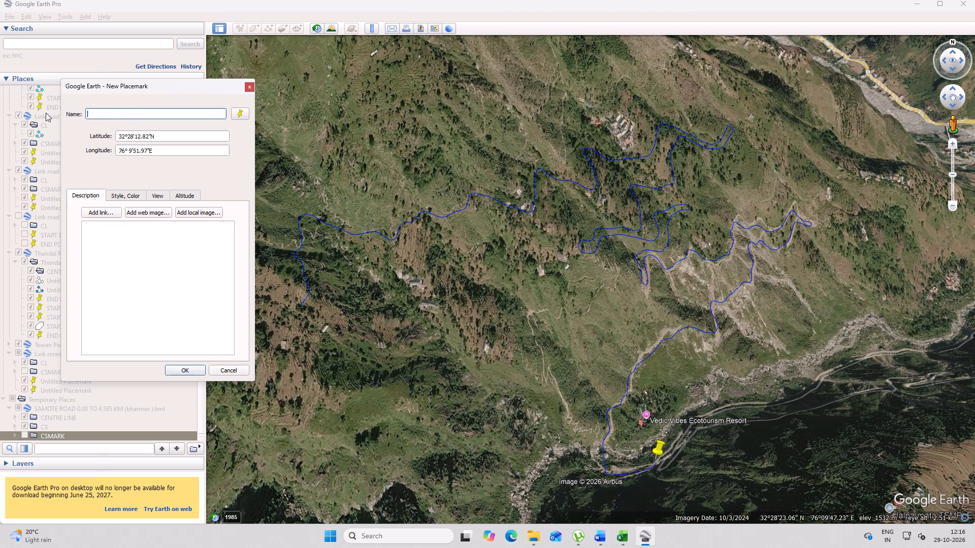
type("START POINT")
left_click(175, 370)
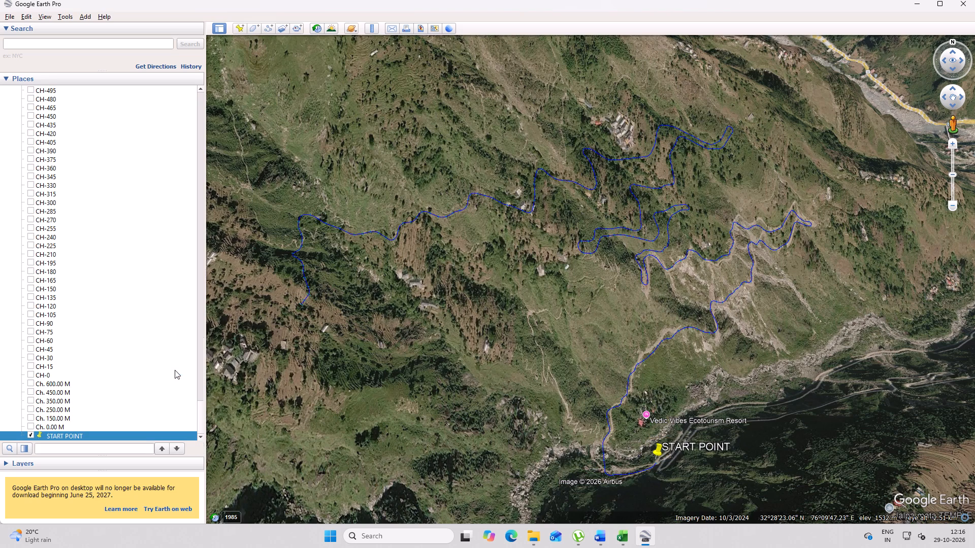
Add a placemark named END POINT at the road's far end, at about 32°28'16.17"N, 76°9'28.67"E.
left_click(237, 27)
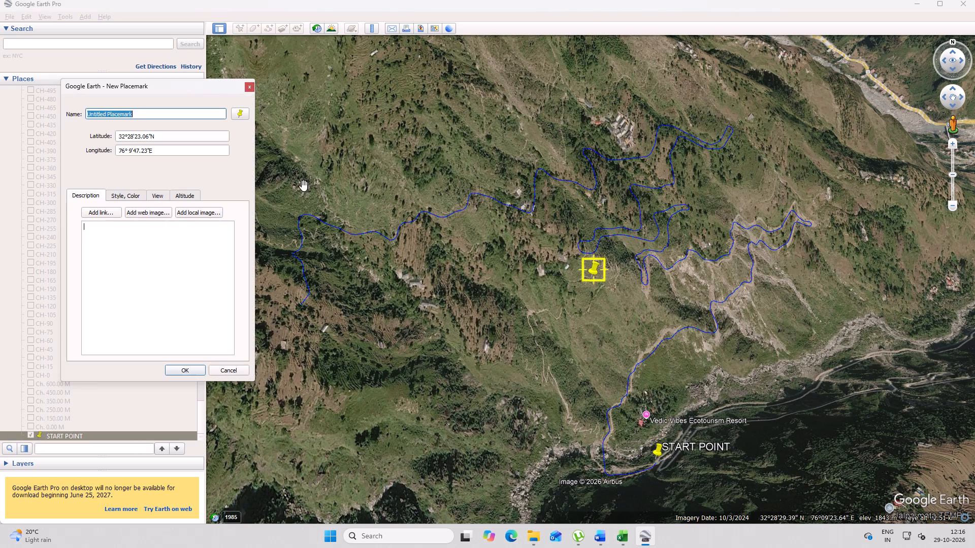
left_click_drag(594, 271, 297, 314)
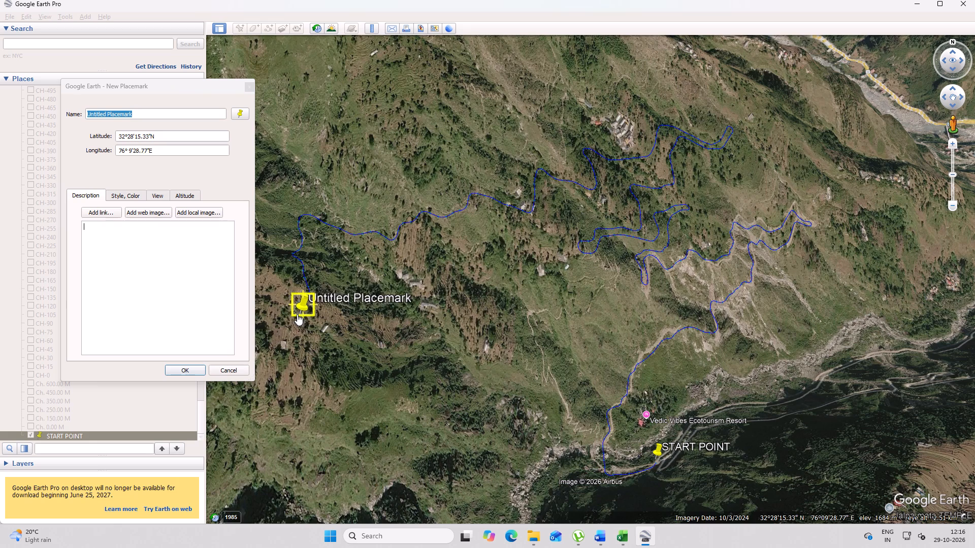
left_click_drag(297, 314, 299, 303)
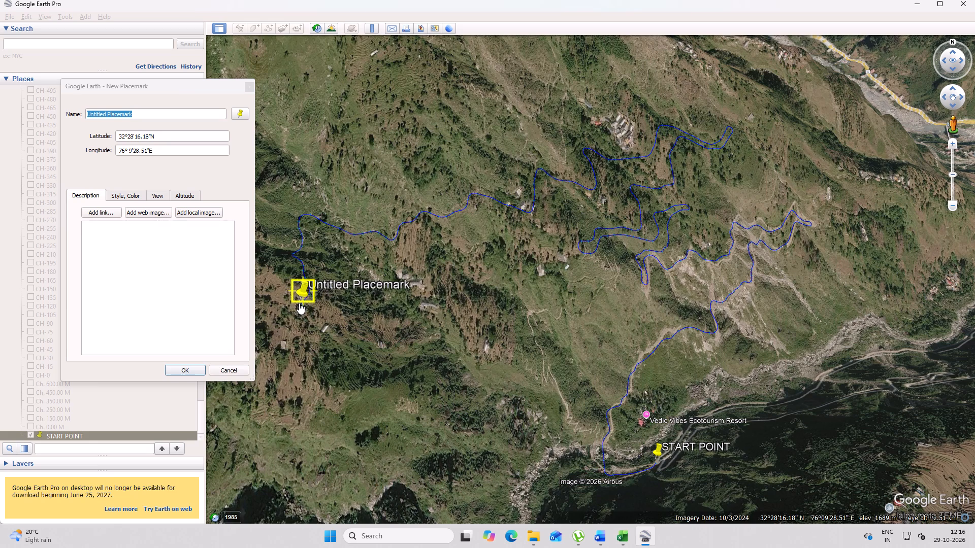
left_click_drag(299, 303, 303, 301)
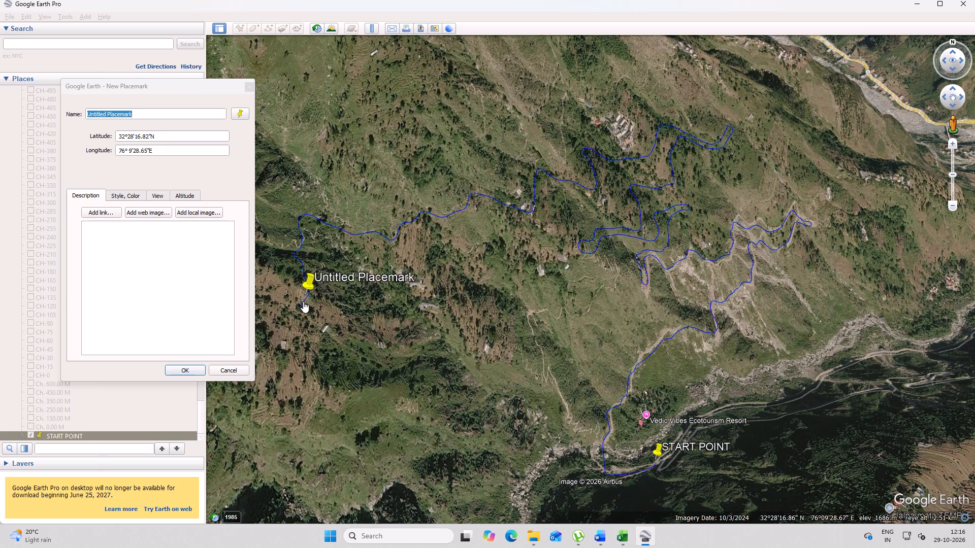
left_click_drag(303, 301, 302, 304)
left_click_drag(135, 117, 114, 115)
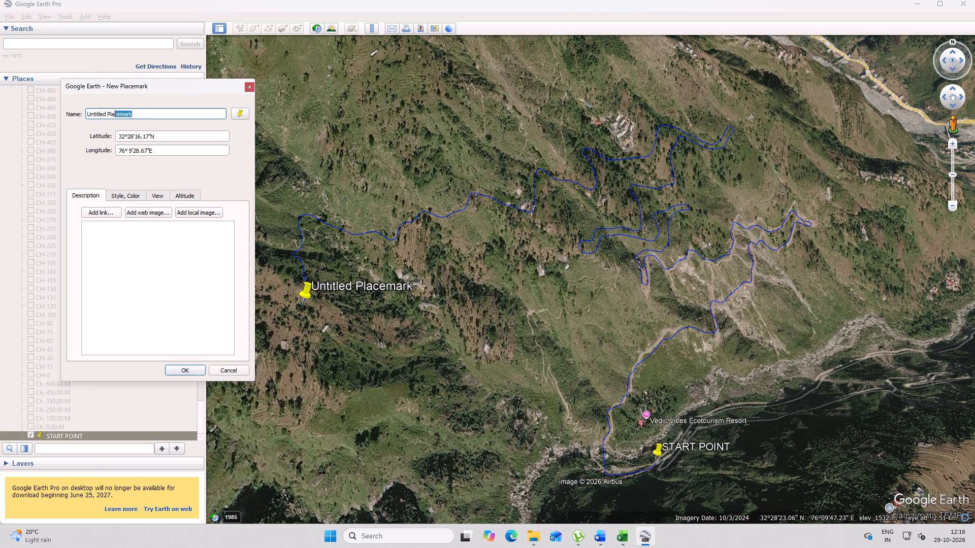
left_click_drag(114, 115, 70, 119)
key("BackSpace")
type("END POINT")
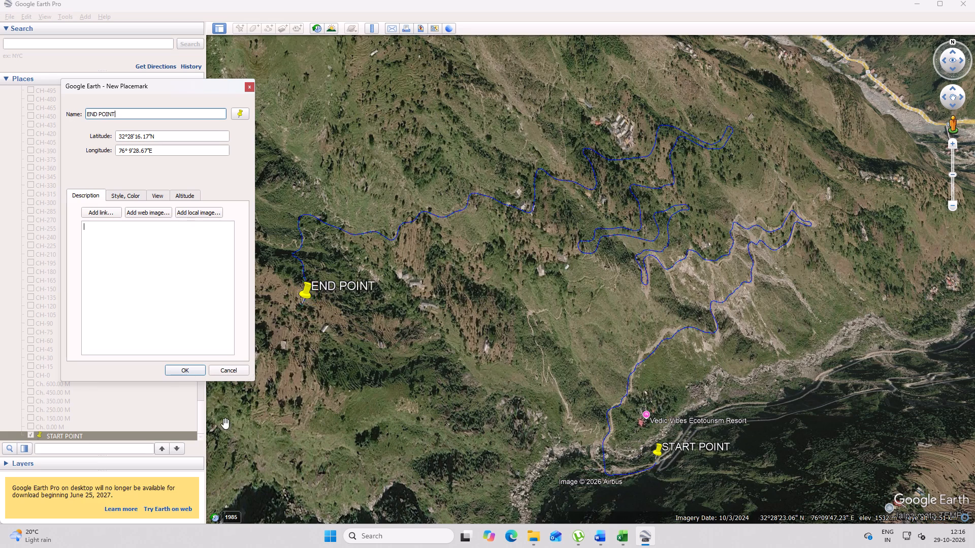
left_click(193, 368)
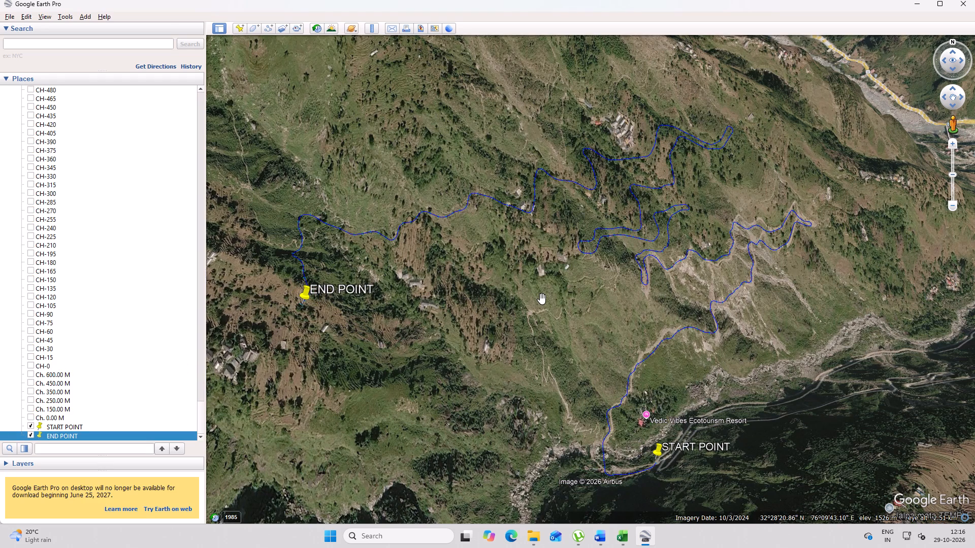
Take a rectangular screen snip of the satellite map showing the whole alignment with the START POINT and END POINT placemarks.
scroll(542, 299, "down", 4, "ctrl")
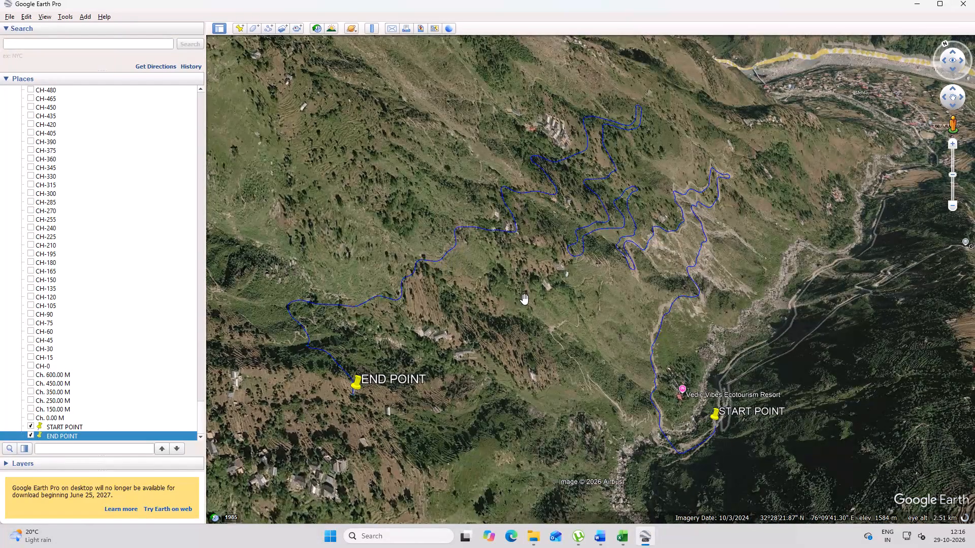
key("shift+super+s")
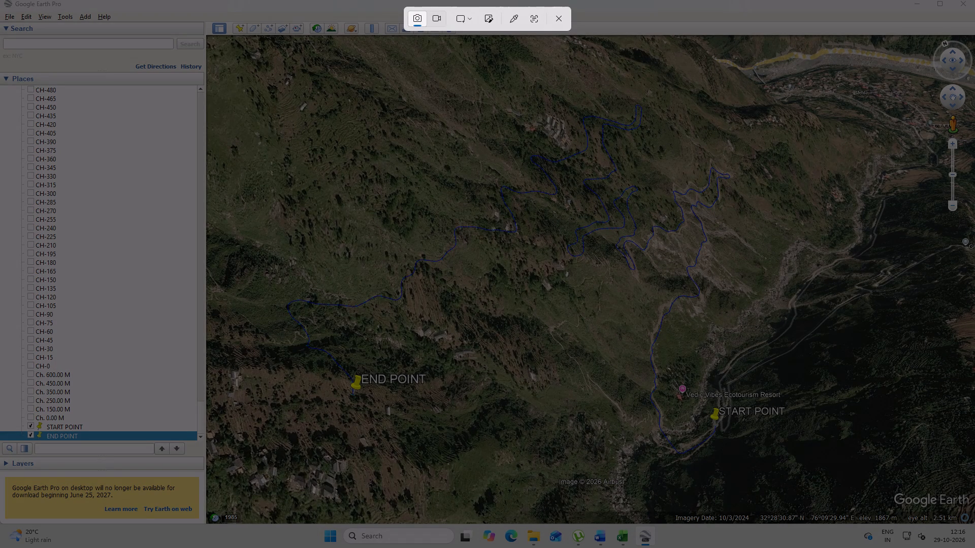
left_click_drag(257, 70, 795, 465)
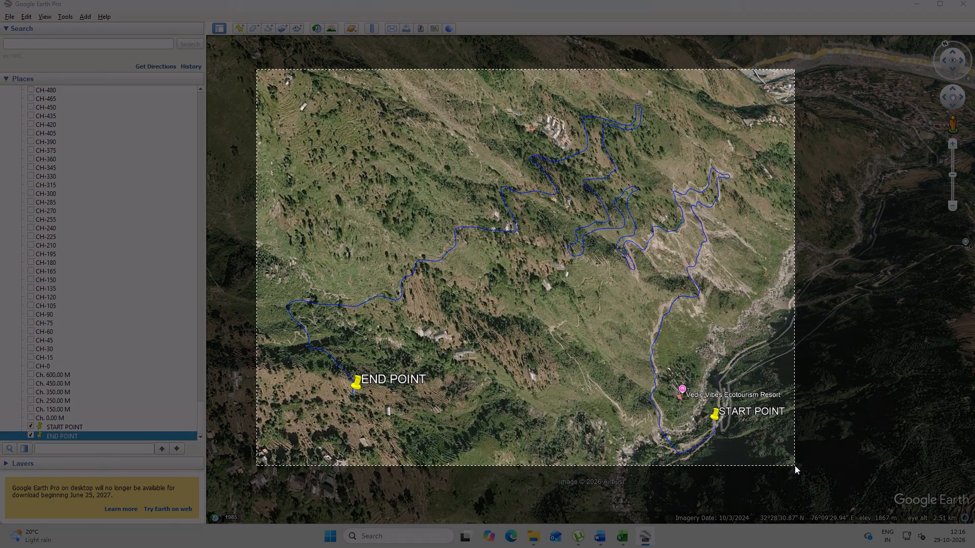
left_click_drag(795, 465, 796, 458)
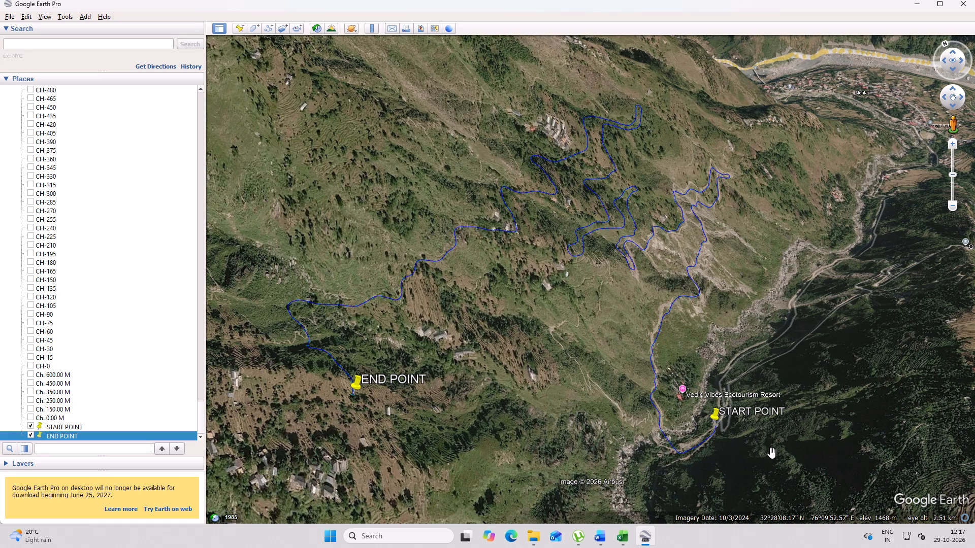
Capture a rectangular snip of the satellite map covering the whole alignment with START POINT and END POINT, and copy it.
left_click(375, 536)
key("s")
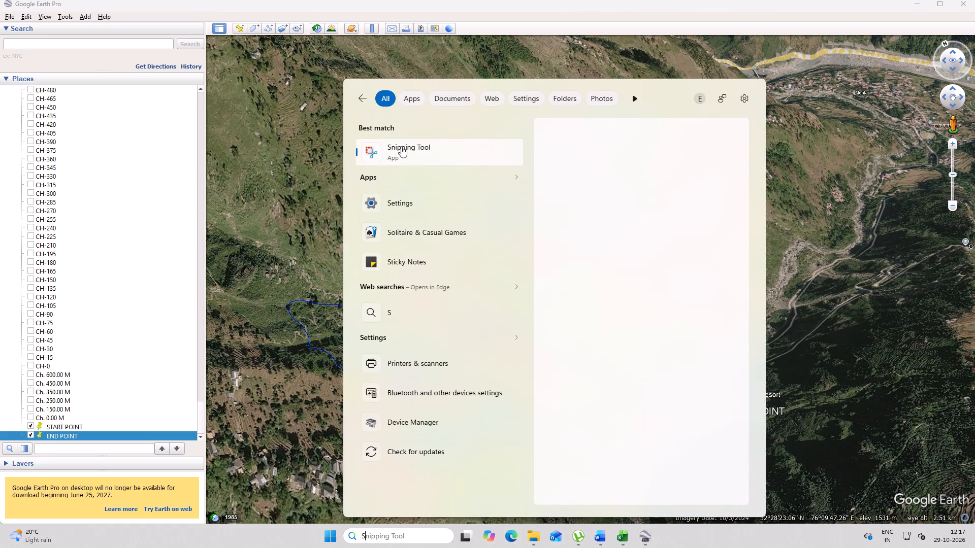
left_click(401, 144)
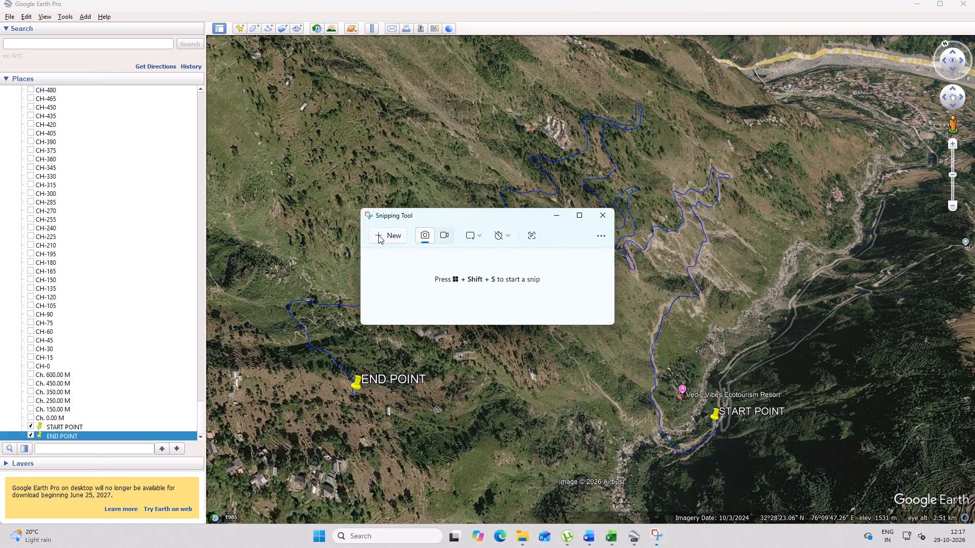
left_click(378, 235)
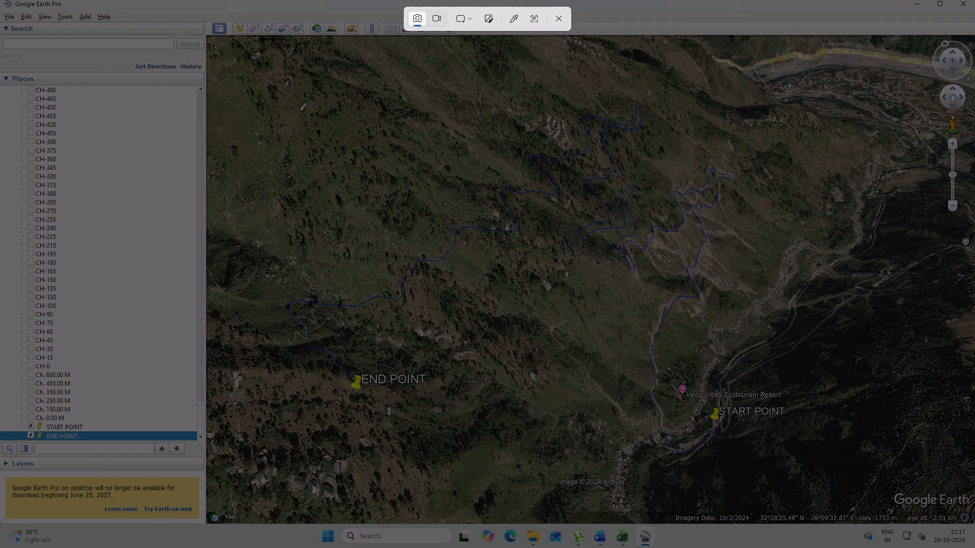
left_click_drag(285, 80, 285, 81)
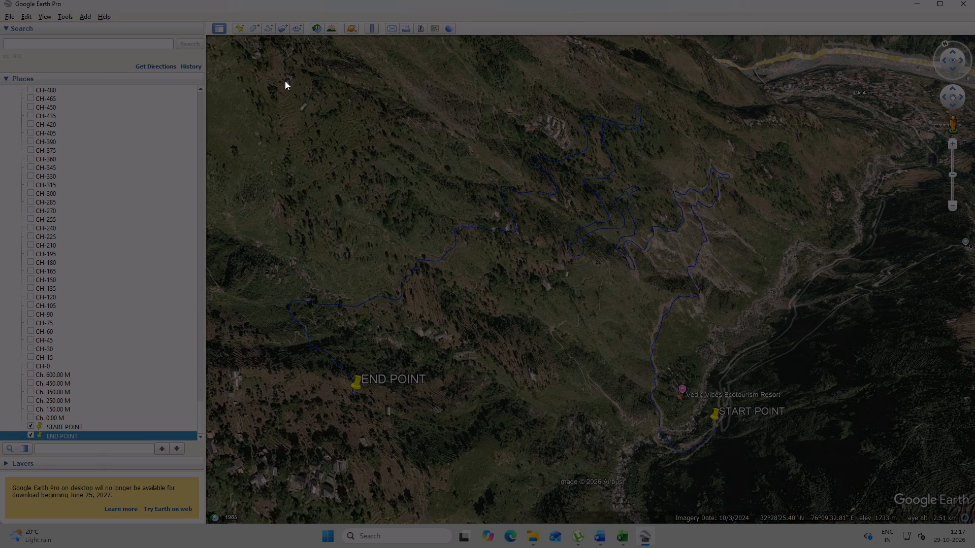
left_click_drag(285, 81, 790, 465)
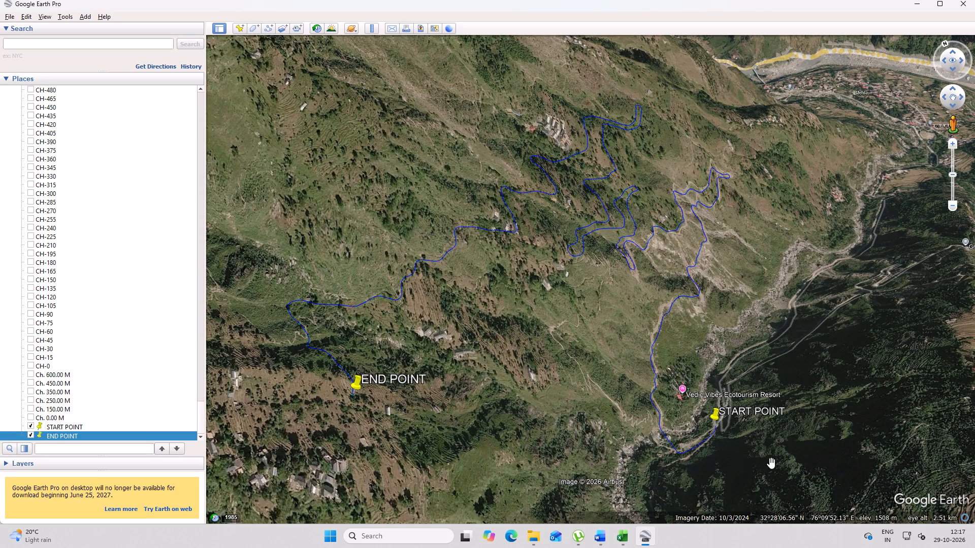
left_click(665, 353)
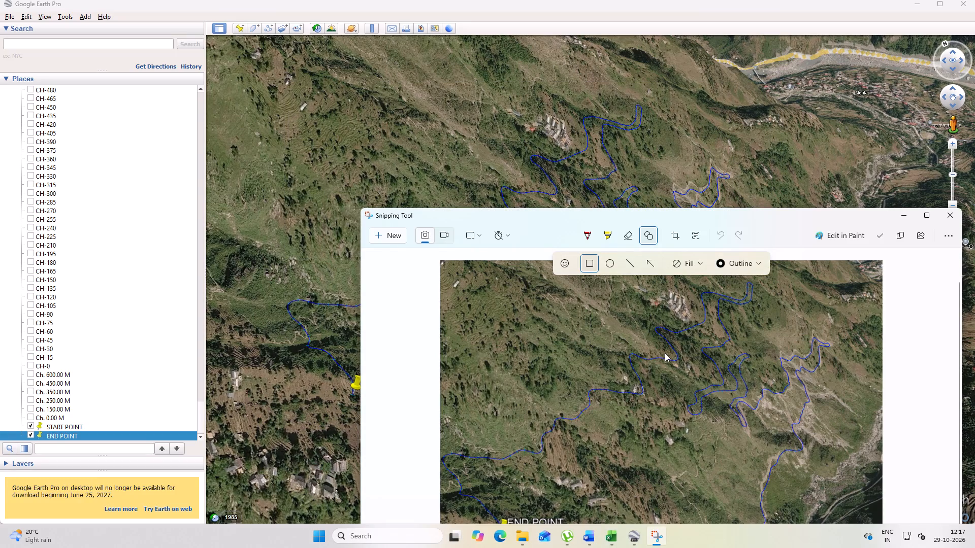
key("ctrl+c")
left_click(952, 220)
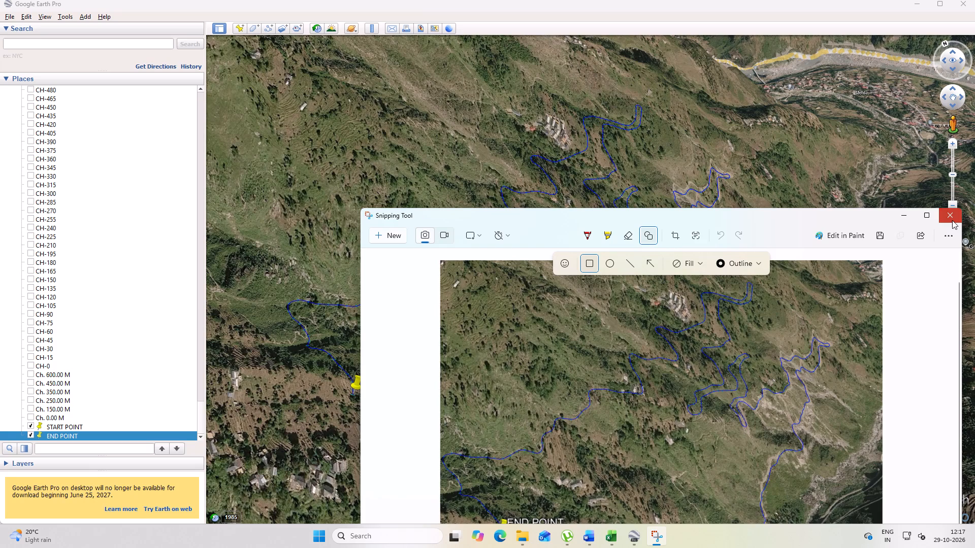
Close Google Earth, discarding the unsaved temporary places, and close the project folder window.
left_click(963, 5)
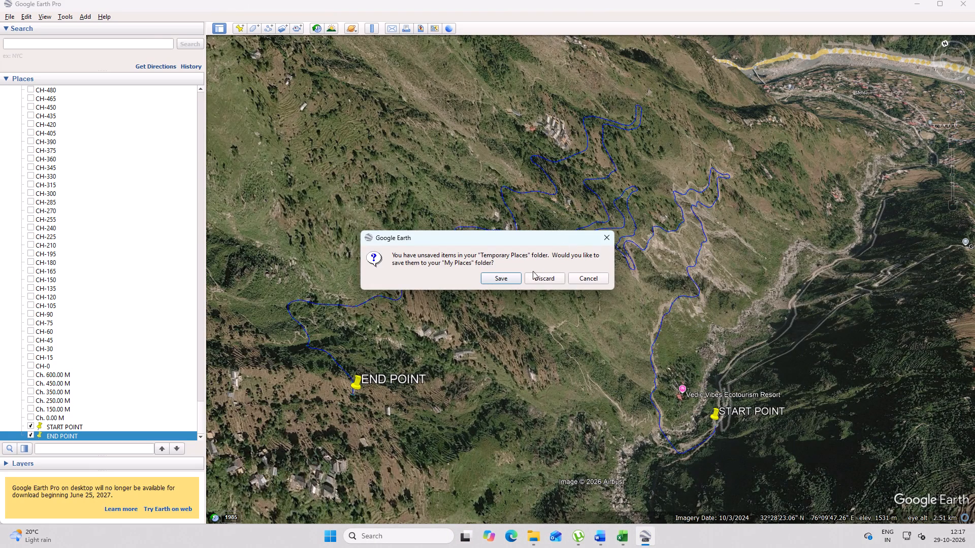
left_click(547, 279)
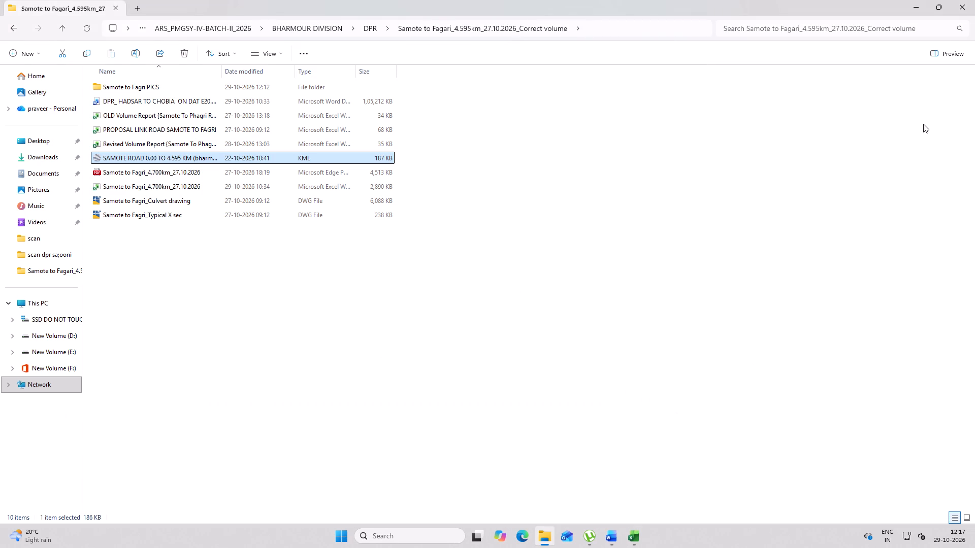
left_click(973, 8)
In the Word report, paste the alignment snip below the Figure-4 strip plan caption in section 2.2.
left_click(147, 266)
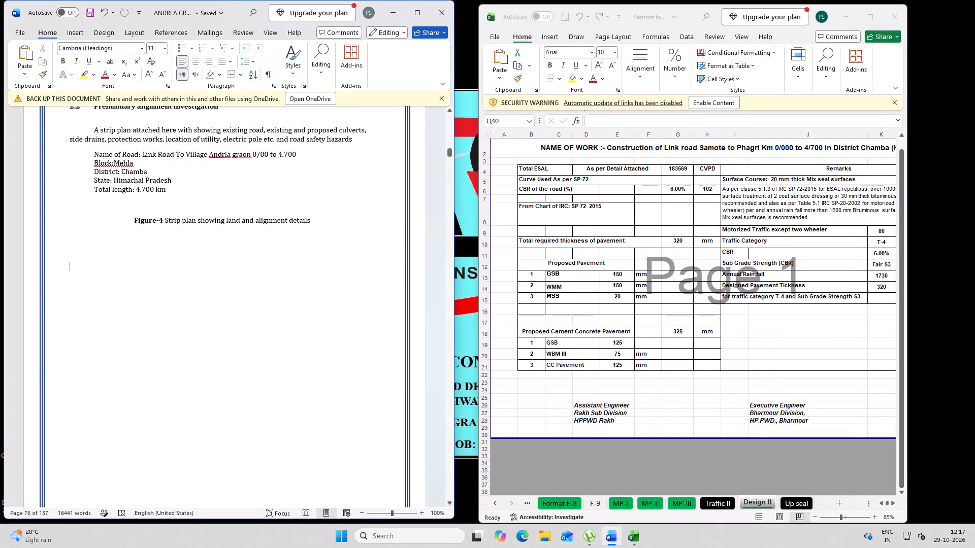
left_click(79, 247)
key("ctrl+v")
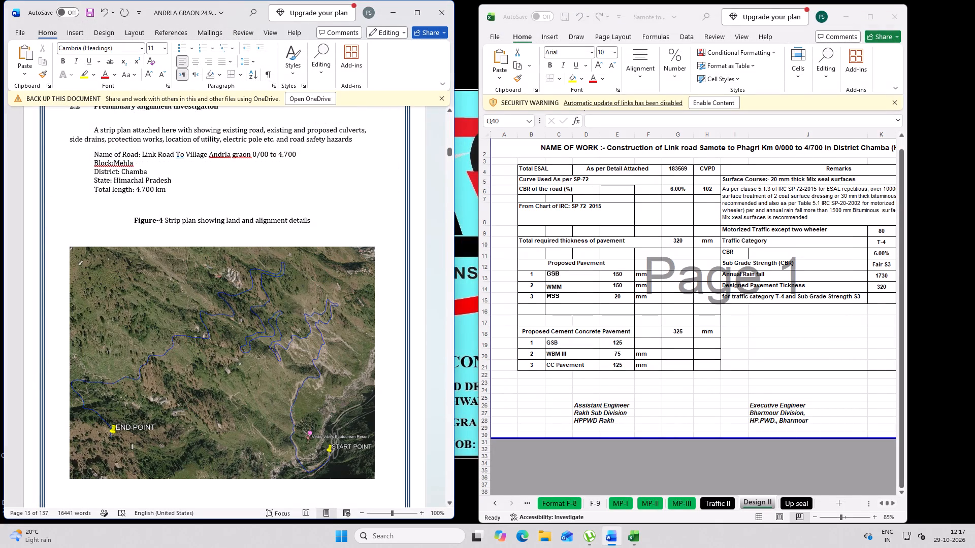
Delete the surplus blank lines above the 2.3 Site Photographs heading so the section moves up its page.
scroll(262, 333, "down", 15)
scroll(268, 336, "down", 8)
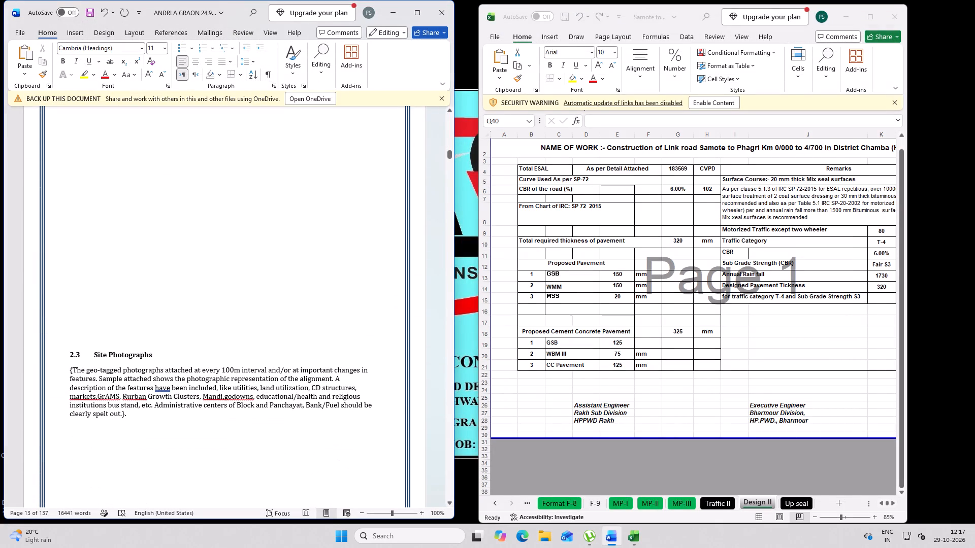
left_click(108, 340)
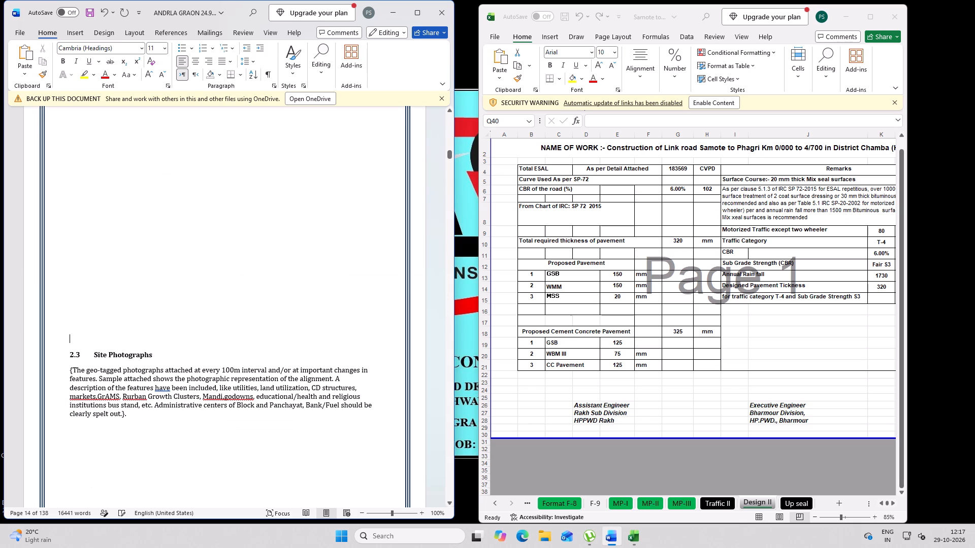
key("BackSpace")
key("BackSpace")
key("BackSpace")
key("BackSpace")
key("BackSpace")
key("BackSpace")
key("BackSpace")
key("BackSpace")
key("BackSpace")
key("BackSpace")
key("BackSpace")
key("BackSpace")
key("BackSpace")
key("BackSpace")
key("BackSpace")
key("BackSpace")
key("BackSpace")
key("BackSpace")
key("BackSpace")
key("BackSpace")
scroll(108, 340, "up", 6)
key("BackSpace")
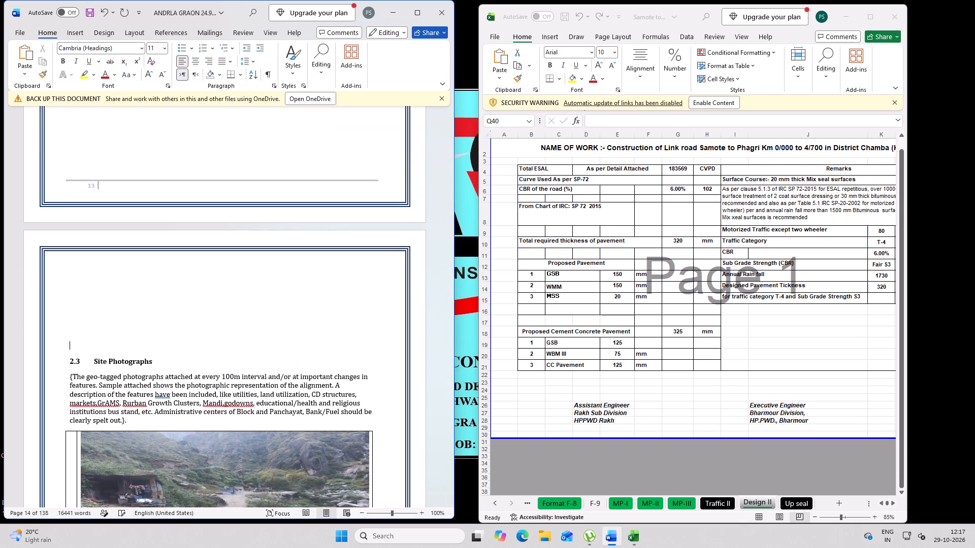
key("BackSpace")
key("BackSpace")
key("BackSpace")
key("BackSpace")
scroll(222, 405, "down", 7)
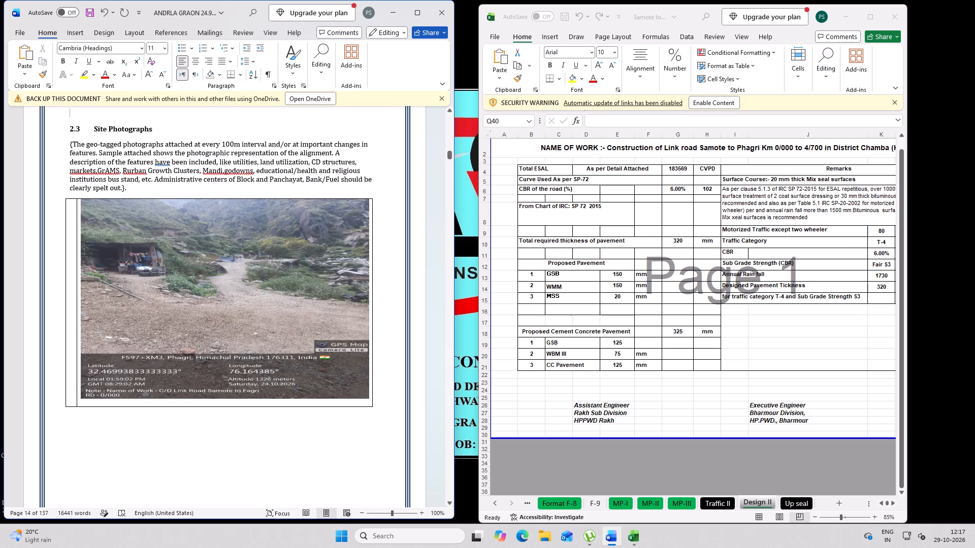
scroll(232, 431, "up", 4)
left_click(78, 214)
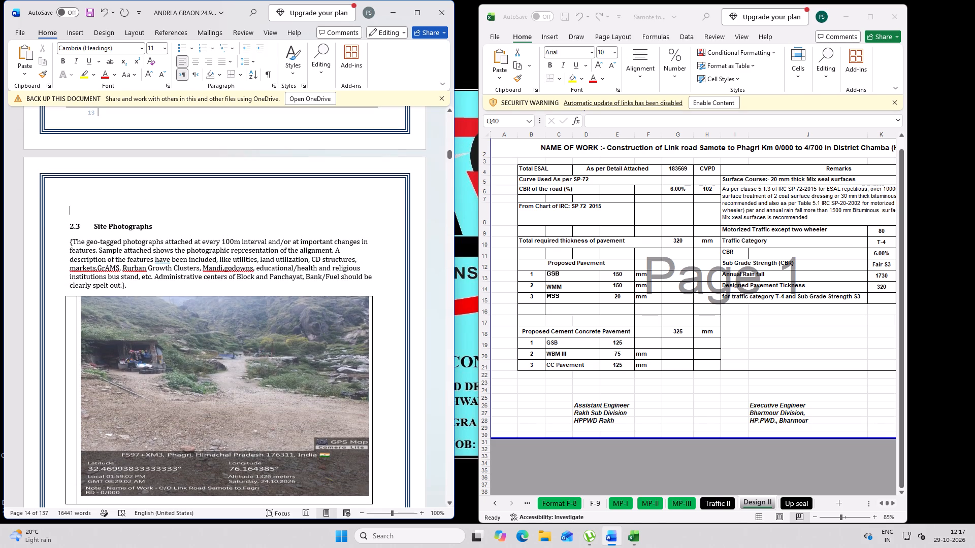
key("BackSpace")
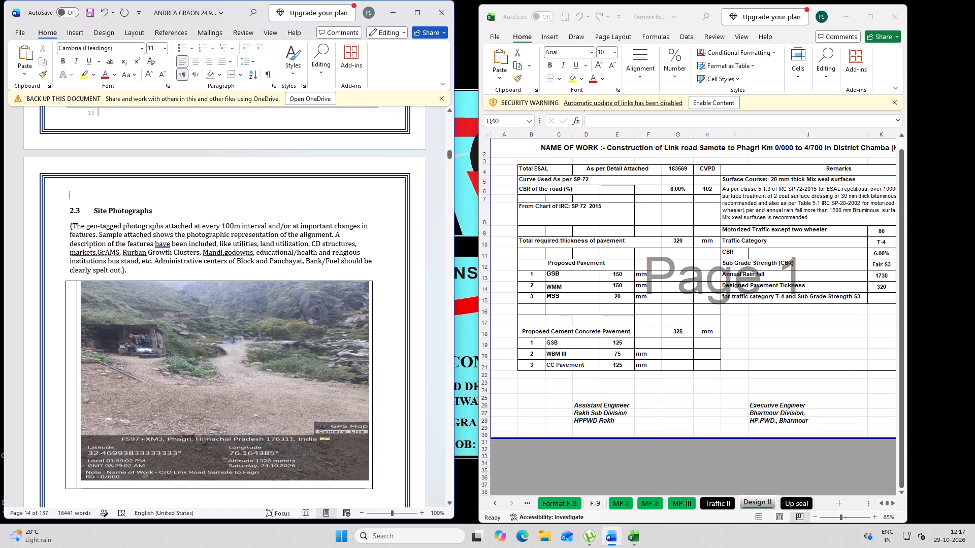
Reduce the height of the first site photograph (RD 0/000) so the RD 0/100 photograph fits on the same page.
scroll(236, 277, "down", 16)
scroll(275, 365, "up", 7)
left_click(210, 209)
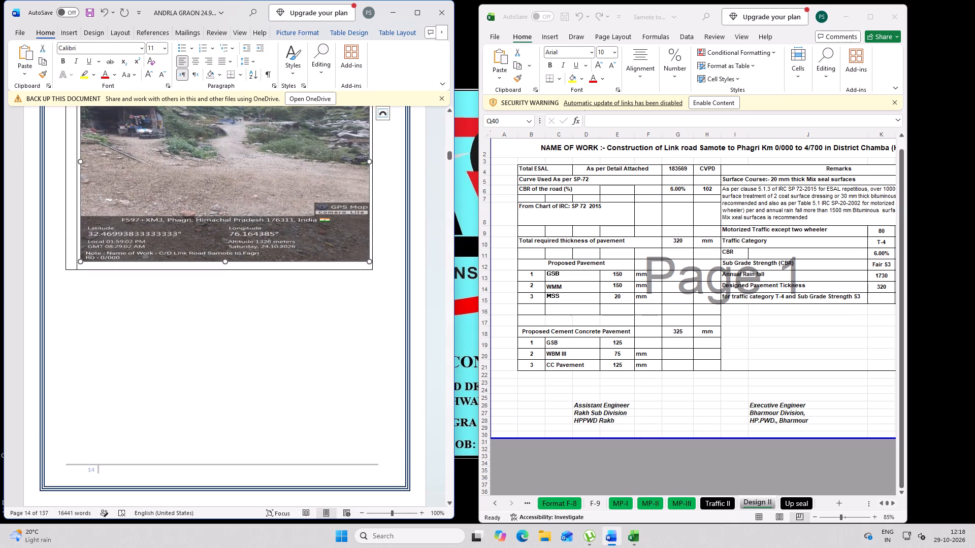
left_click_drag(226, 259, 227, 227)
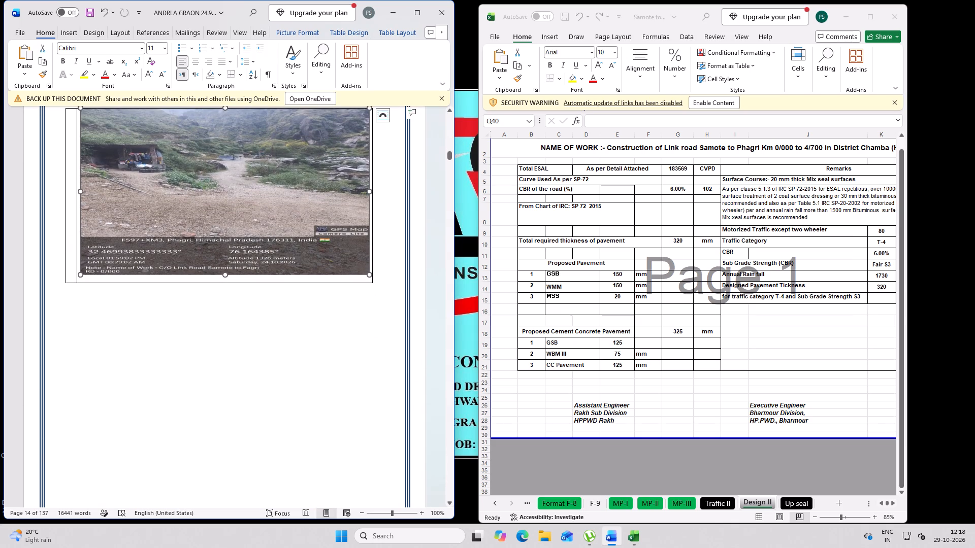
left_click_drag(227, 273, 224, 238)
Stretch the pasted alignment image under Figure-4 downward by about a quarter of its height, keeping its width.
scroll(321, 301, "down", 10)
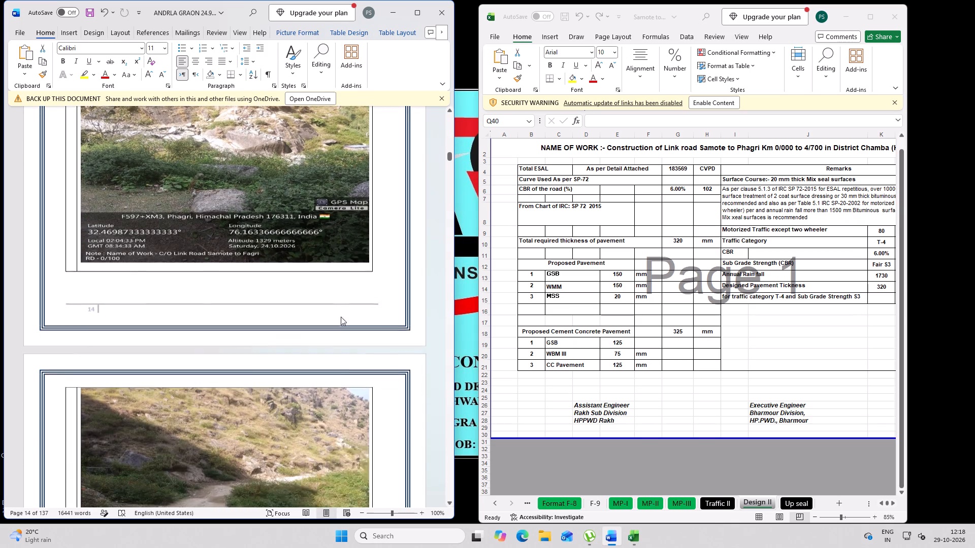
scroll(341, 317, "down", 17)
scroll(343, 332, "up", 20)
scroll(343, 332, "up", 9)
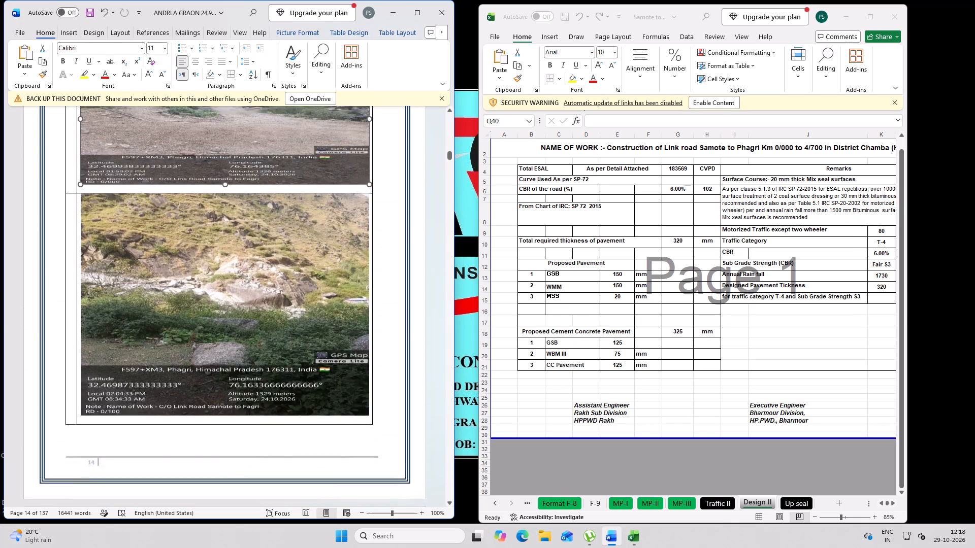
scroll(346, 331, "up", 5)
double_click(451, 139)
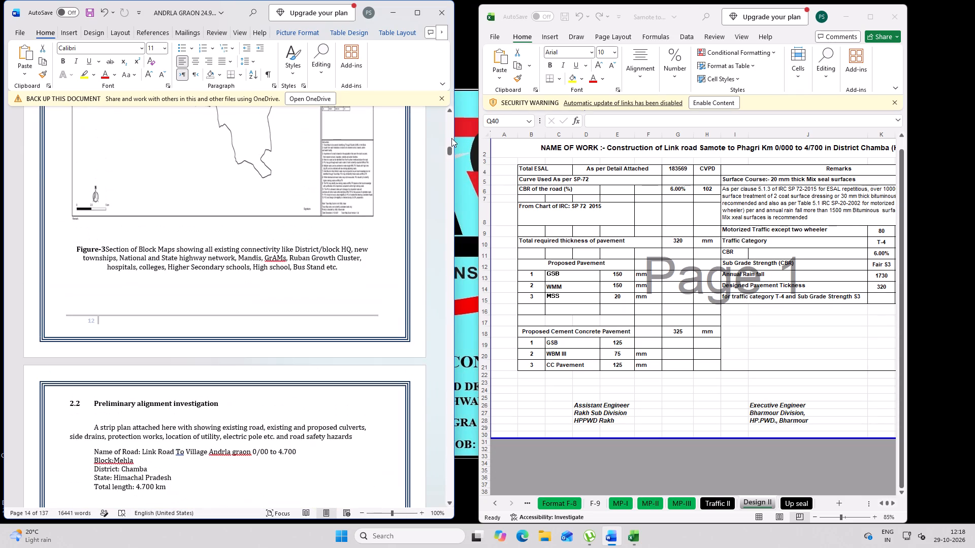
scroll(370, 253, "down", 17)
left_click(260, 328)
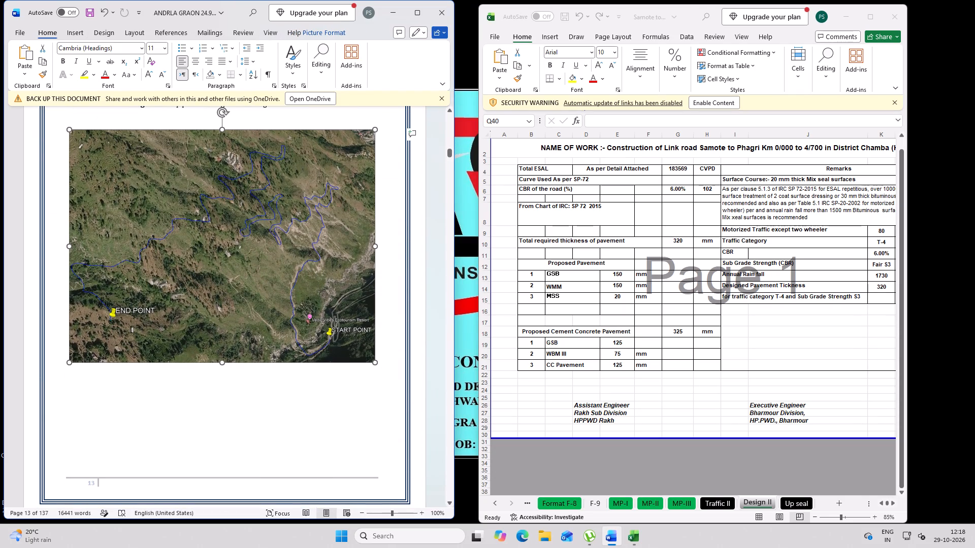
left_click_drag(221, 361, 225, 421)
Remove three more blank lines above the 2.3 Site Photographs heading.
scroll(277, 370, "down", 3)
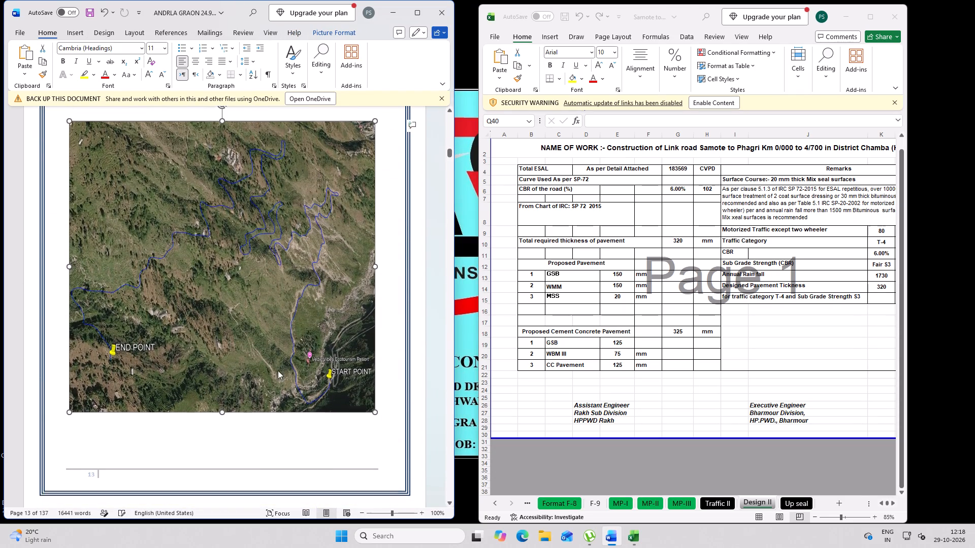
scroll(278, 370, "down", 13)
left_click(102, 226)
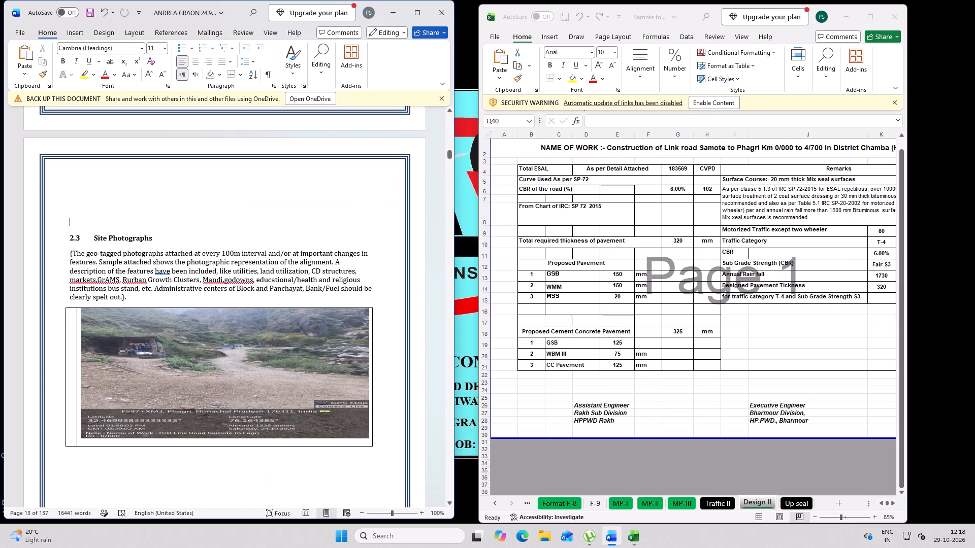
key("BackSpace")
key("BackSpace")
key("BackSpace")
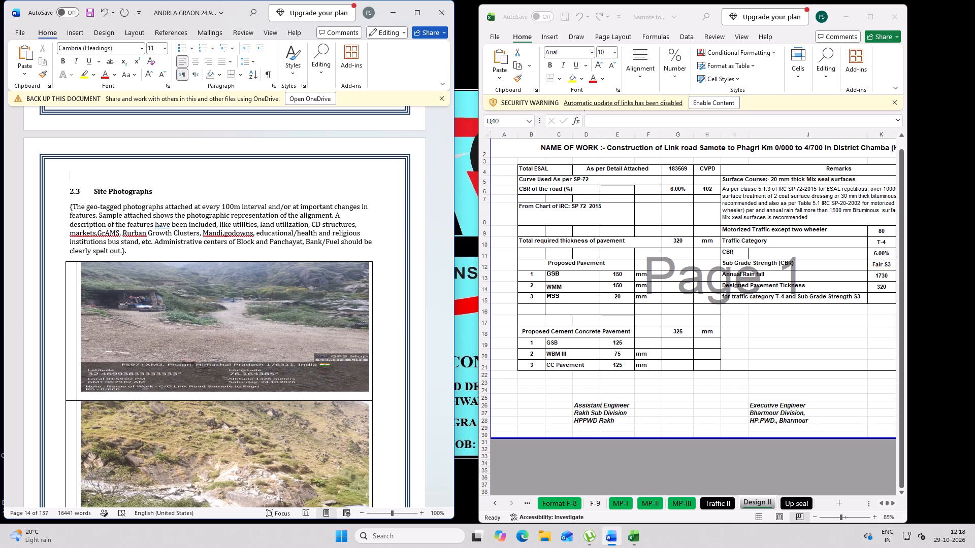
Review the report pages backward from section 2.2 through the maps and Sub-Project Road details to the Introduction.
scroll(102, 226, "up", 20)
scroll(102, 226, "up", 5)
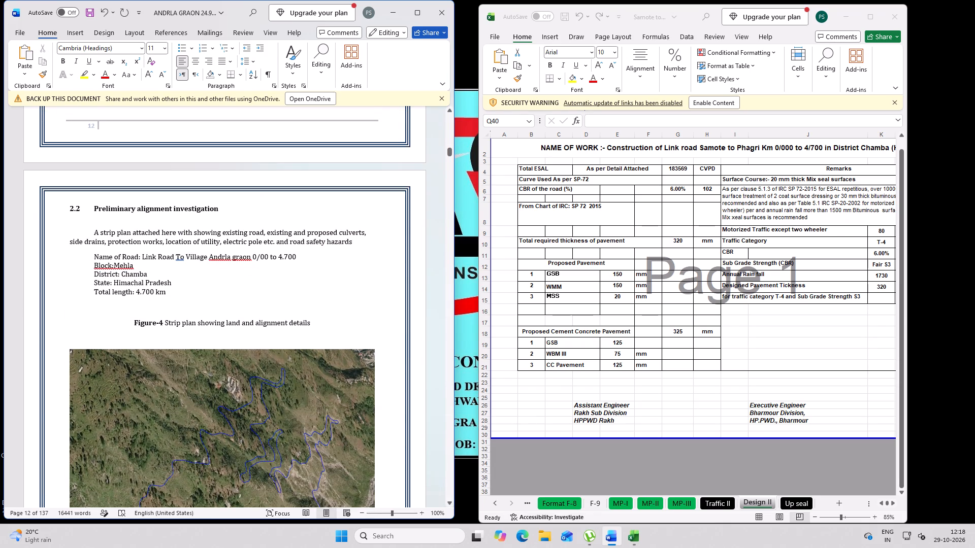
scroll(171, 297, "up", 17)
scroll(171, 297, "up", 13)
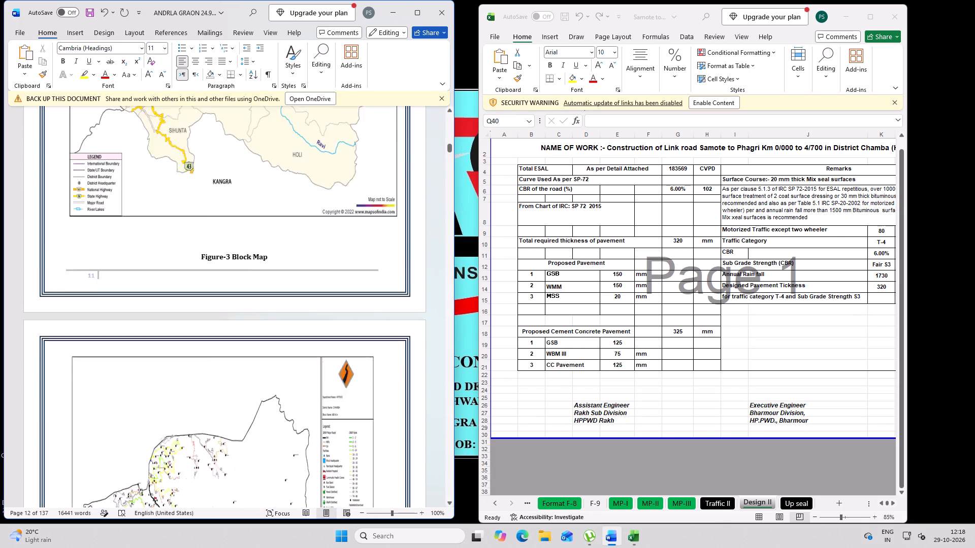
scroll(171, 297, "up", 19)
scroll(171, 297, "up", 15)
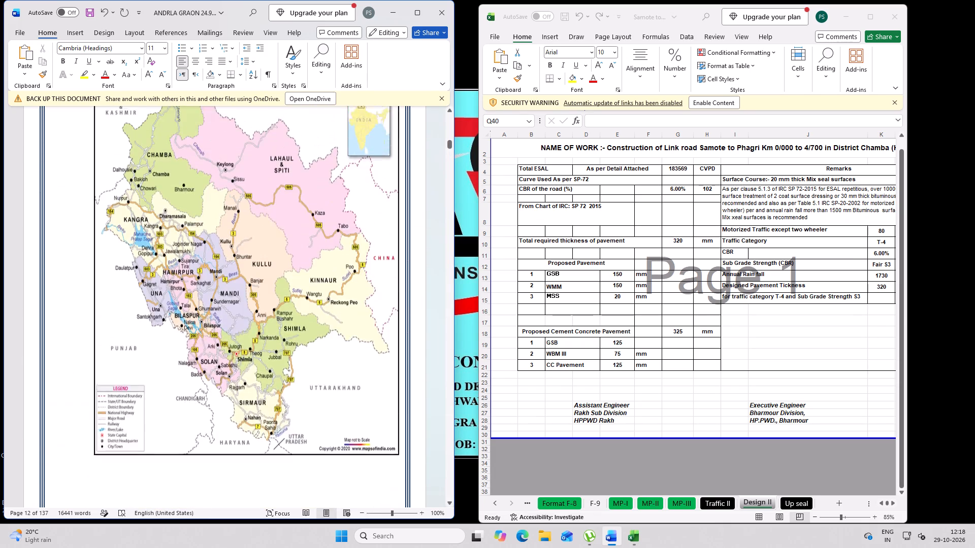
scroll(171, 297, "up", 20)
scroll(171, 297, "up", 9)
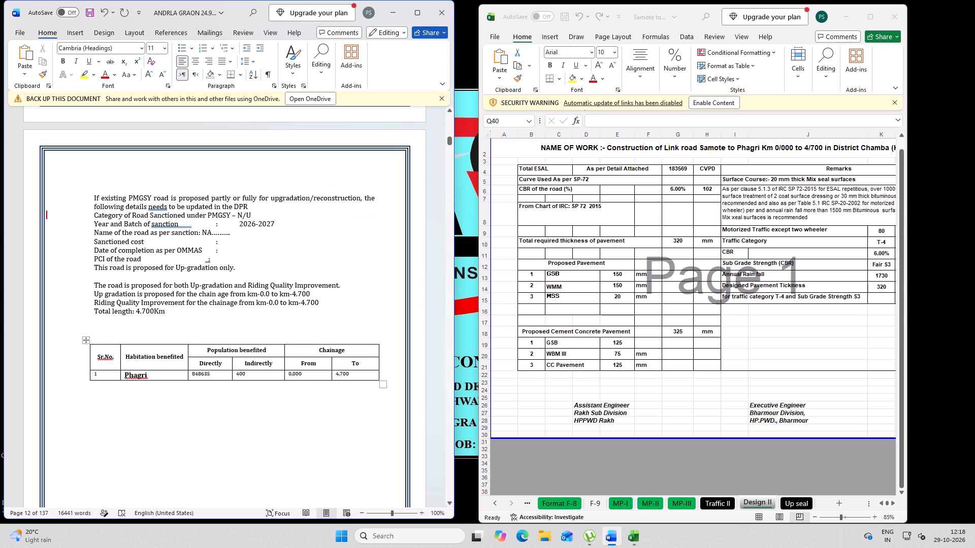
scroll(203, 347, "up", 18)
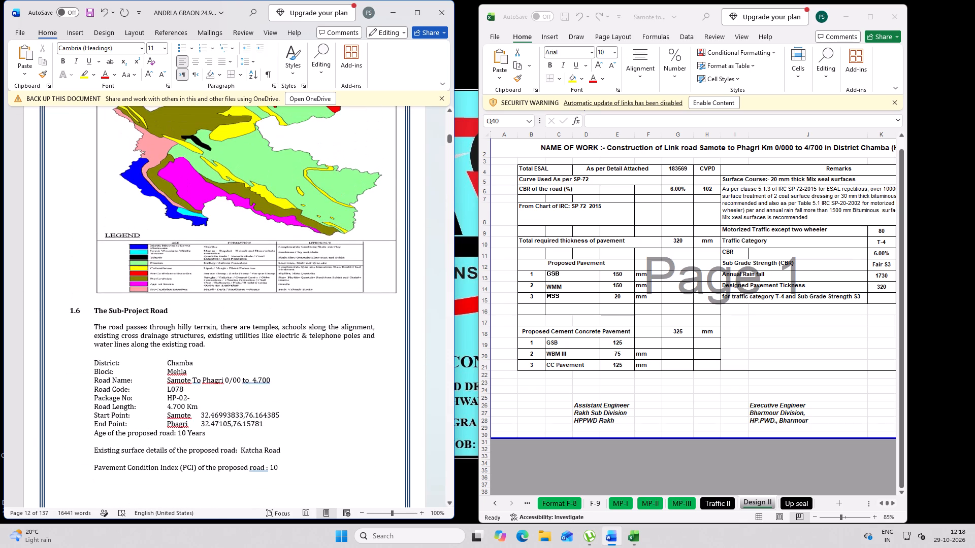
scroll(204, 347, "up", 7)
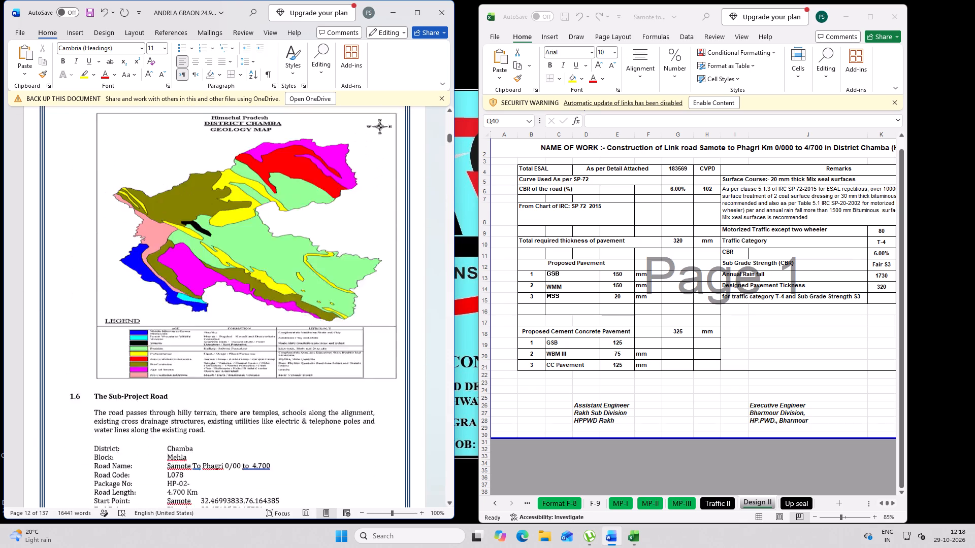
scroll(204, 347, "up", 2)
scroll(204, 347, "up", 20)
scroll(204, 347, "up", 18)
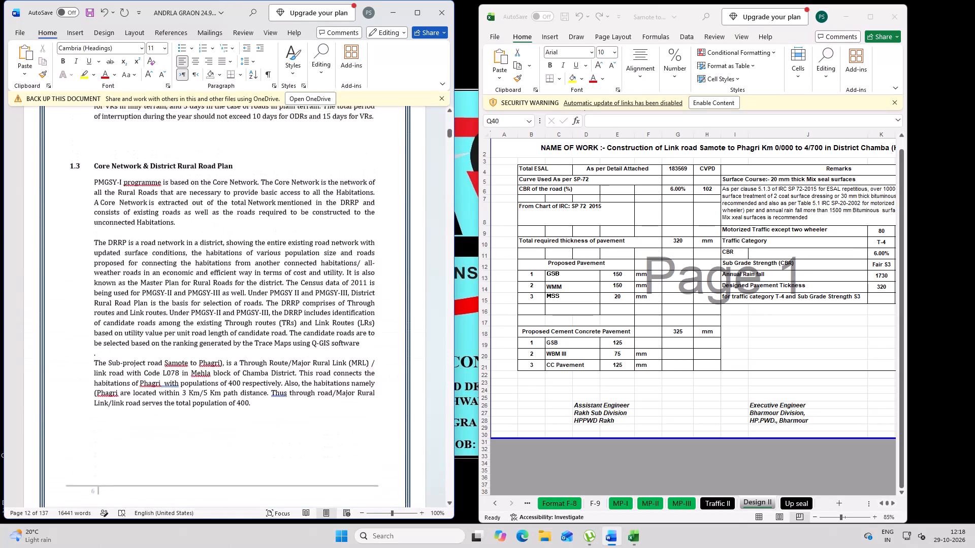
scroll(204, 347, "up", 7)
scroll(204, 347, "up", 20)
scroll(204, 347, "up", 9)
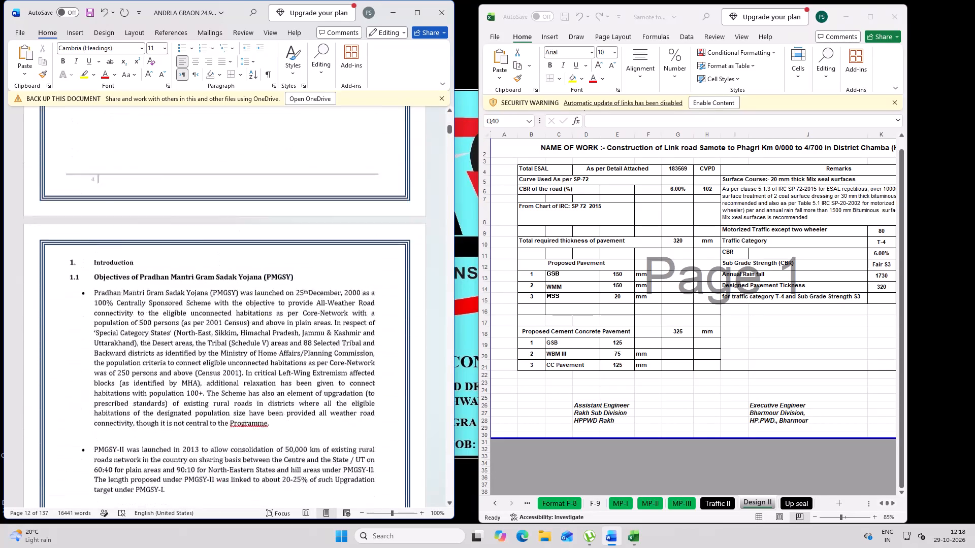
Save the ANDRLA GRAON report and close the document.
key("ctrl+s")
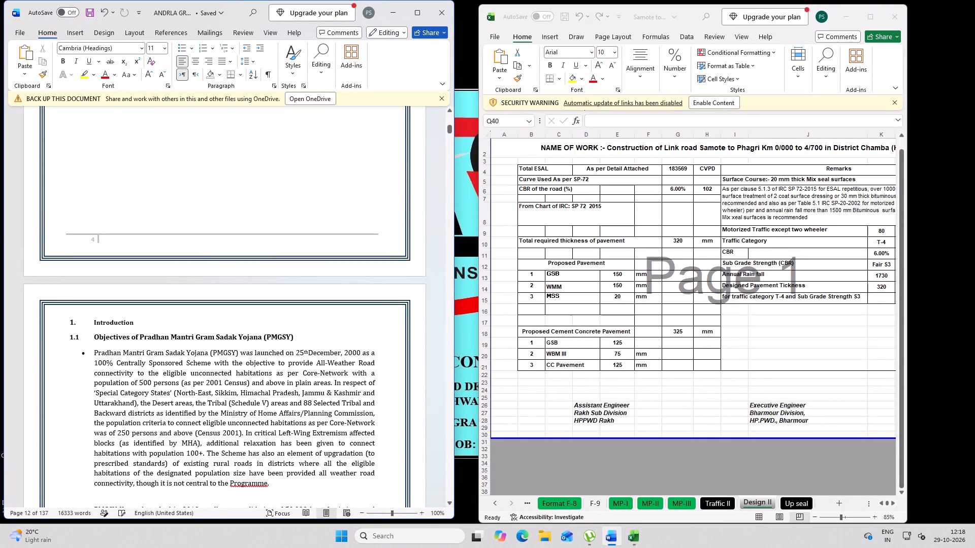
key("ctrl+s")
left_click(436, 11)
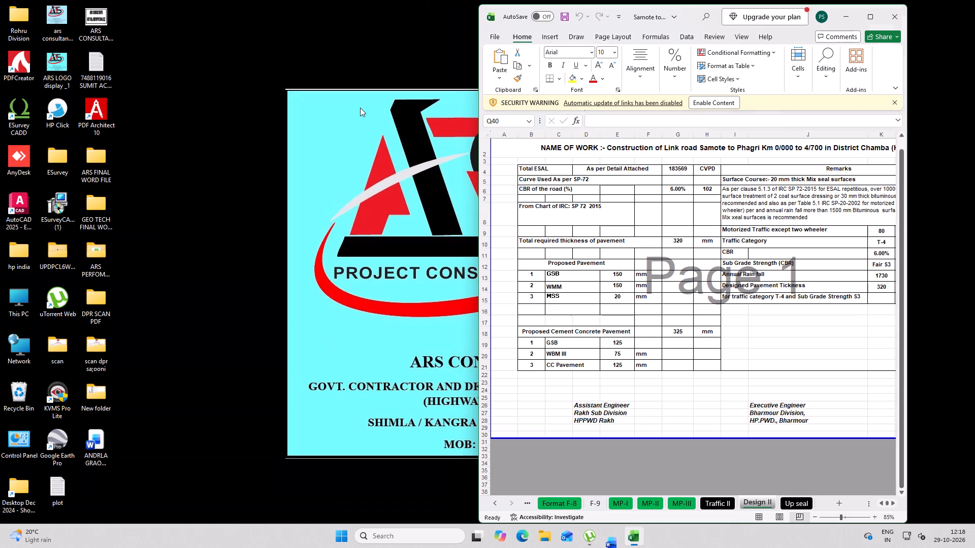
Rename the report's Word file on the desktop as SAMOTE TO PHAGRI.
left_click(104, 448)
key("F2")
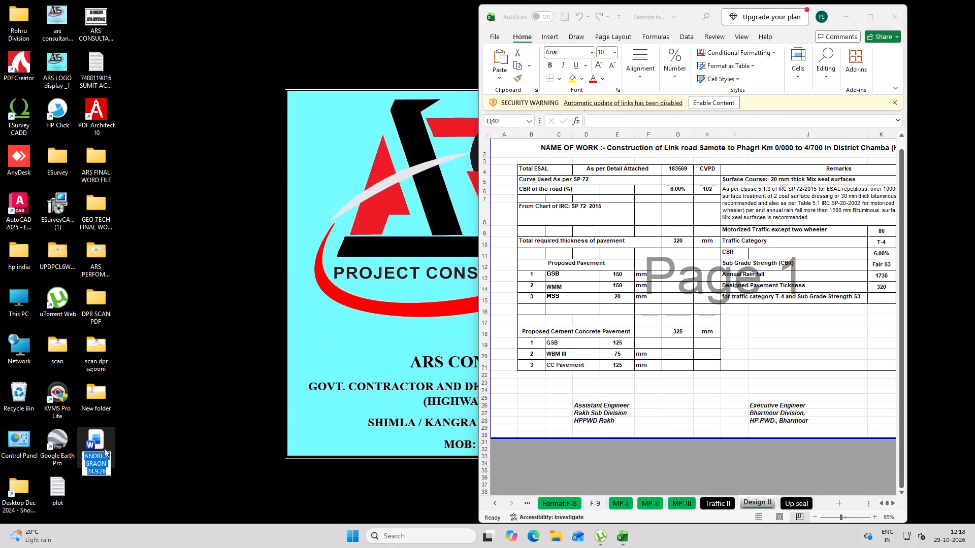
key("BackSpace")
type("SAMOTE TO PHAGRI")
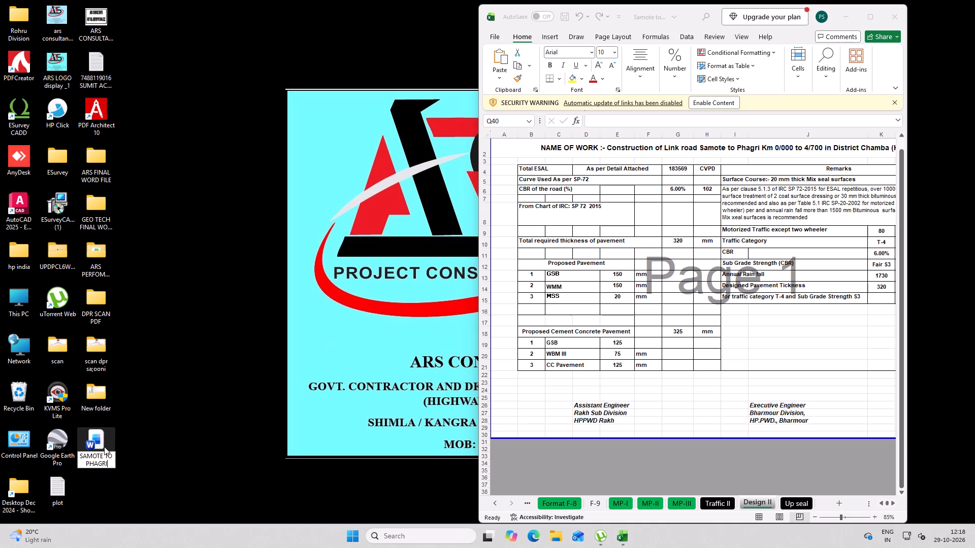
left_click(149, 364)
Open the SAMOTE TO PHAGRI Word document from the desktop.
double_click(102, 460)
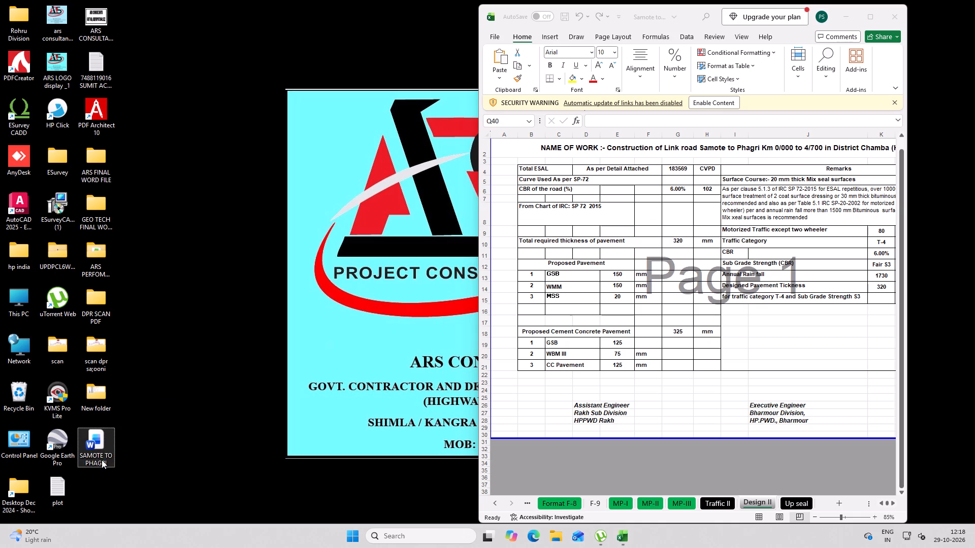
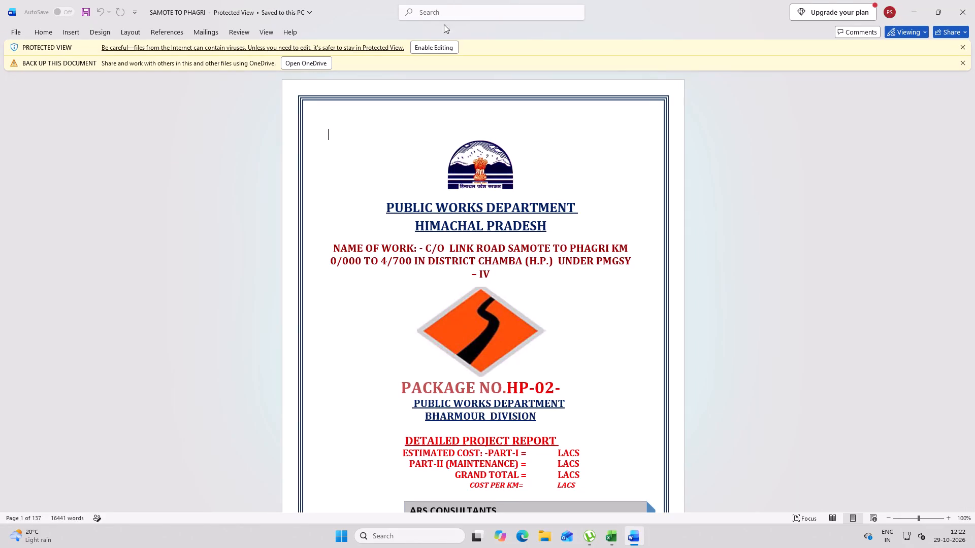
Enable editing of the SAMOTE TO PHAGRI document so it leaves Protected View.
left_click(440, 53)
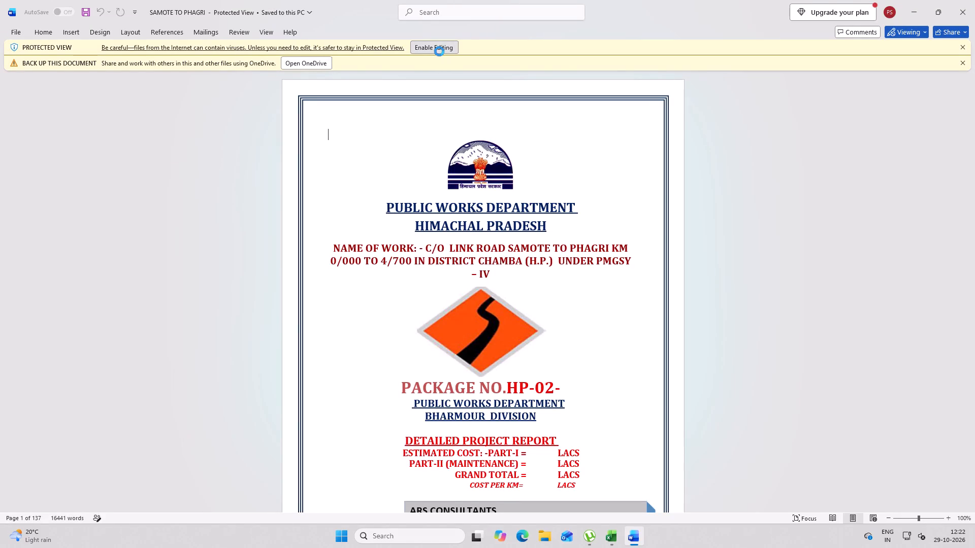
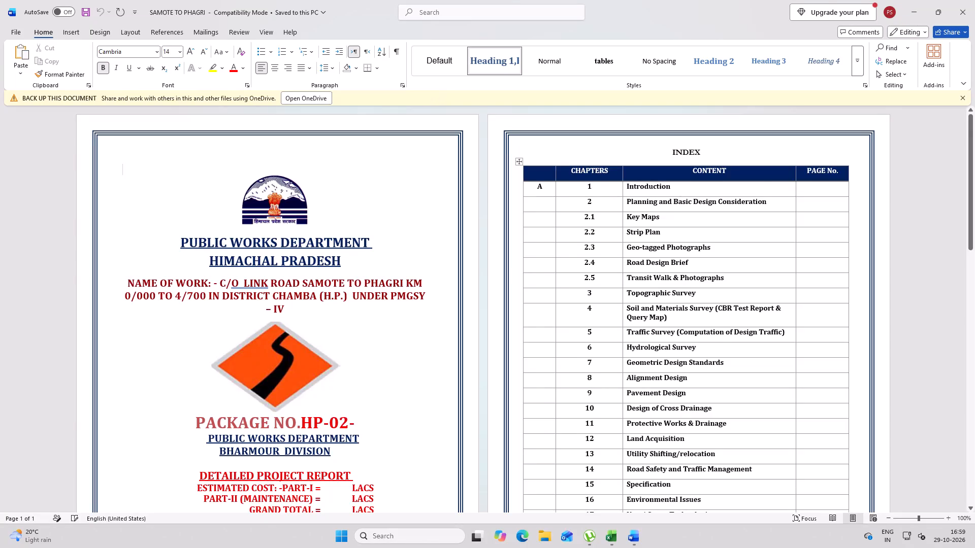
Save the SAMOTE TO PHAGRI document.
scroll(489, 401, "down", 6)
scroll(487, 399, "down", 17)
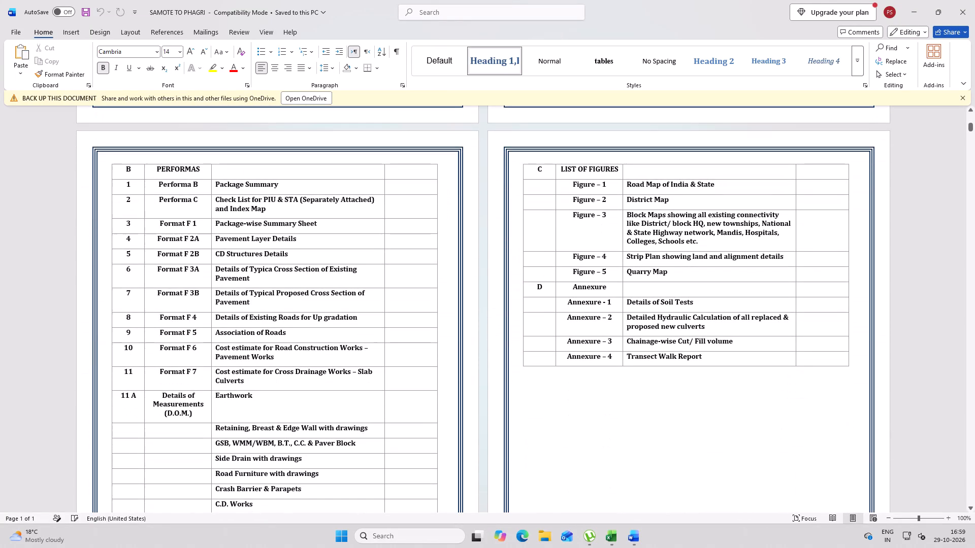
key("ctrl+s")
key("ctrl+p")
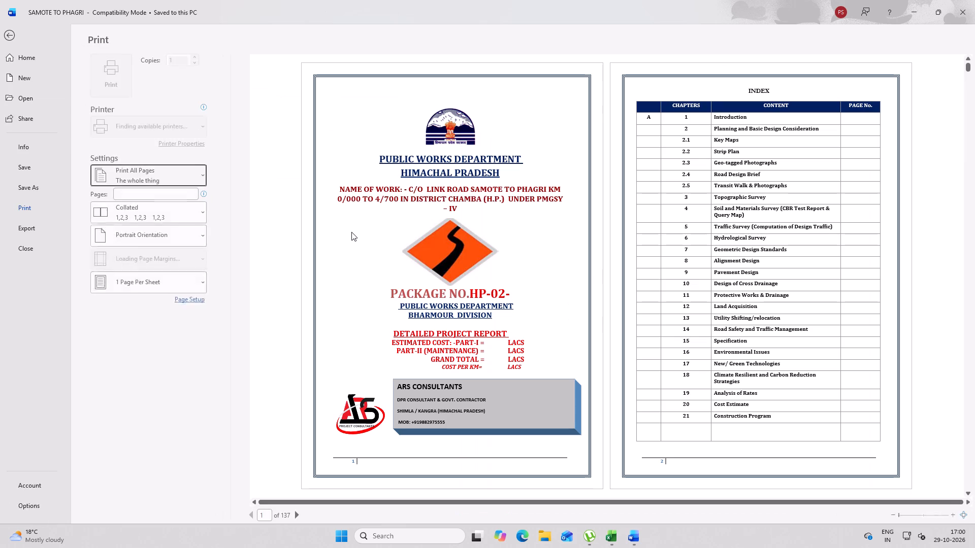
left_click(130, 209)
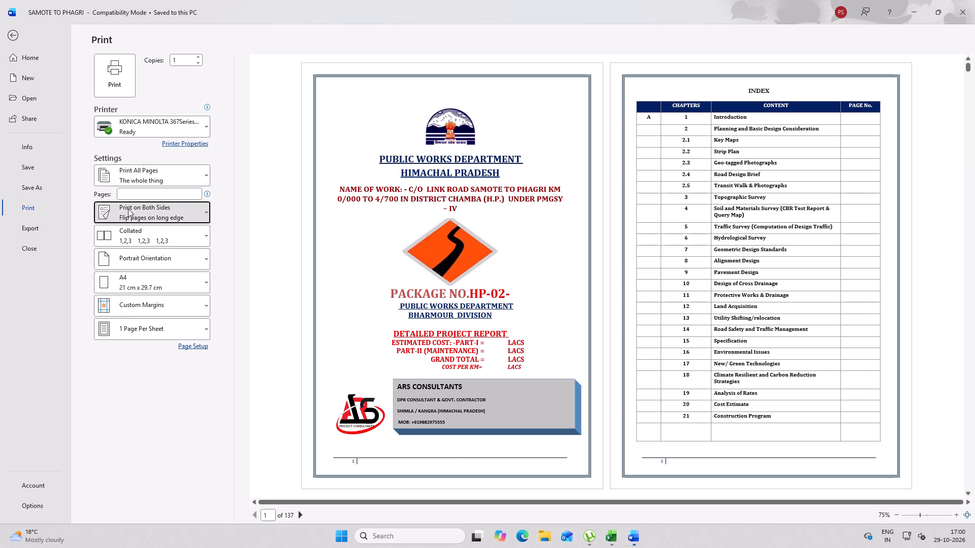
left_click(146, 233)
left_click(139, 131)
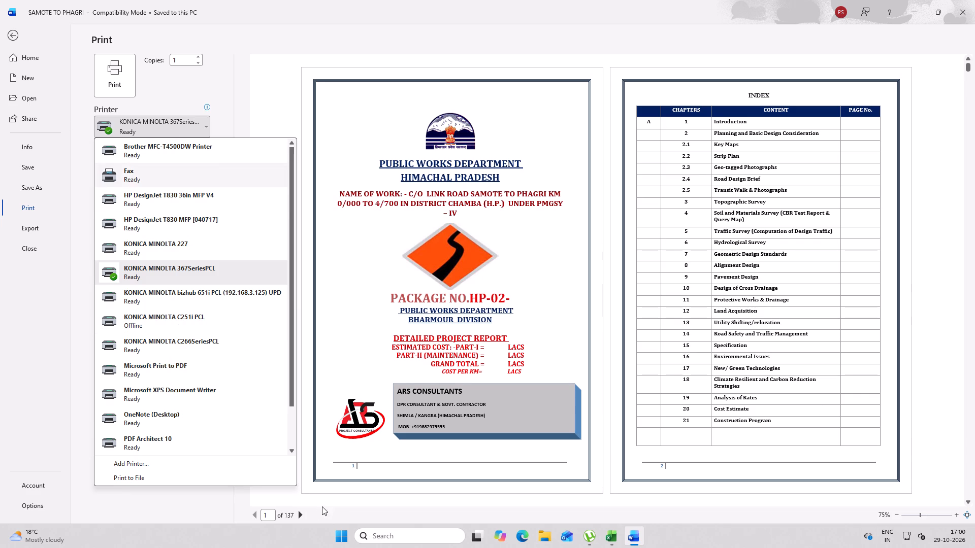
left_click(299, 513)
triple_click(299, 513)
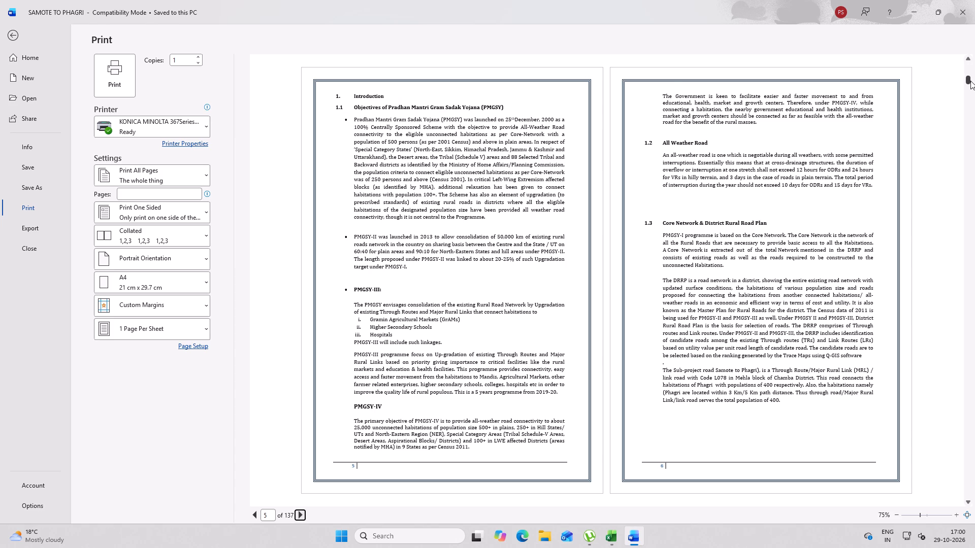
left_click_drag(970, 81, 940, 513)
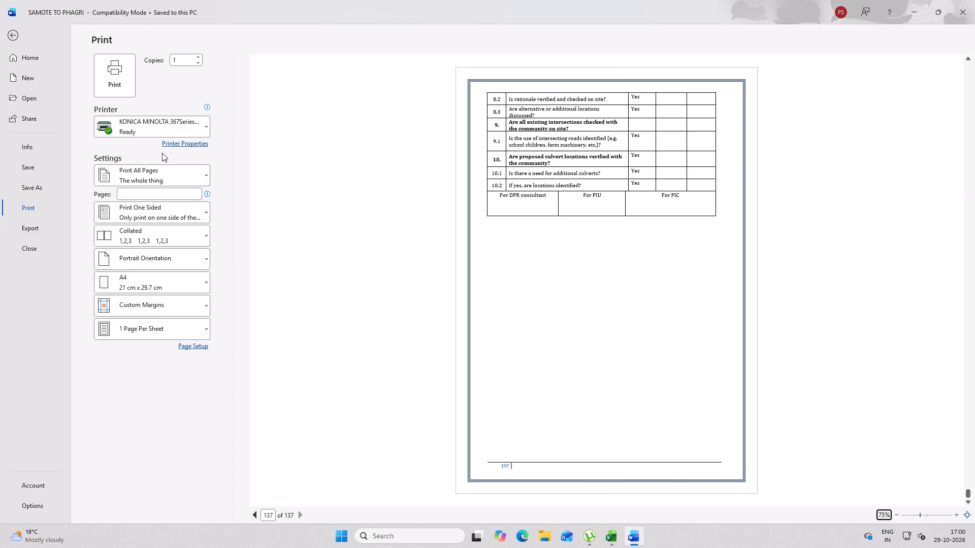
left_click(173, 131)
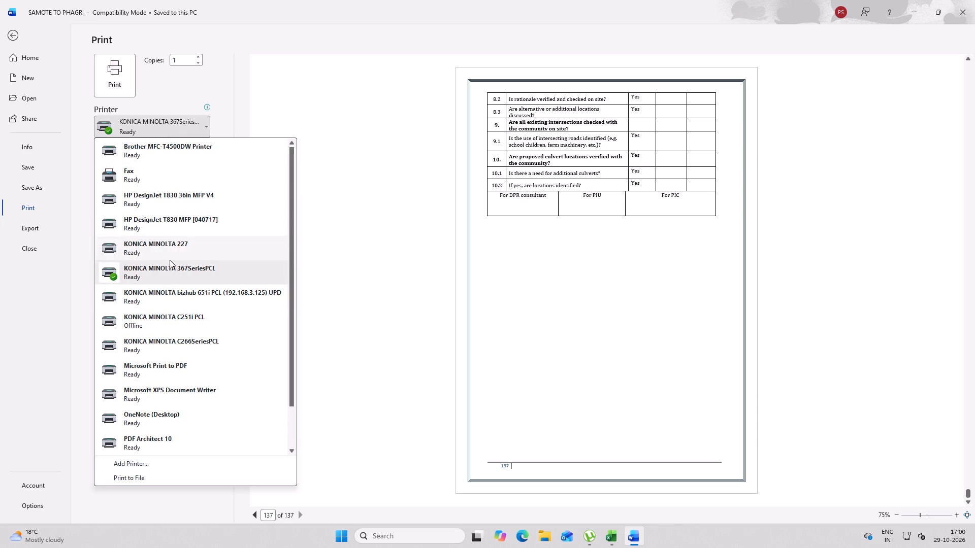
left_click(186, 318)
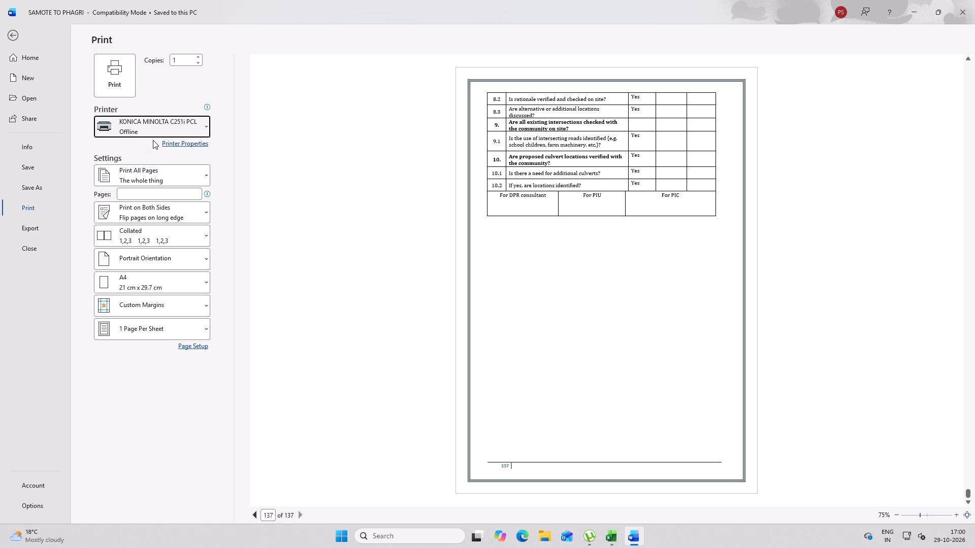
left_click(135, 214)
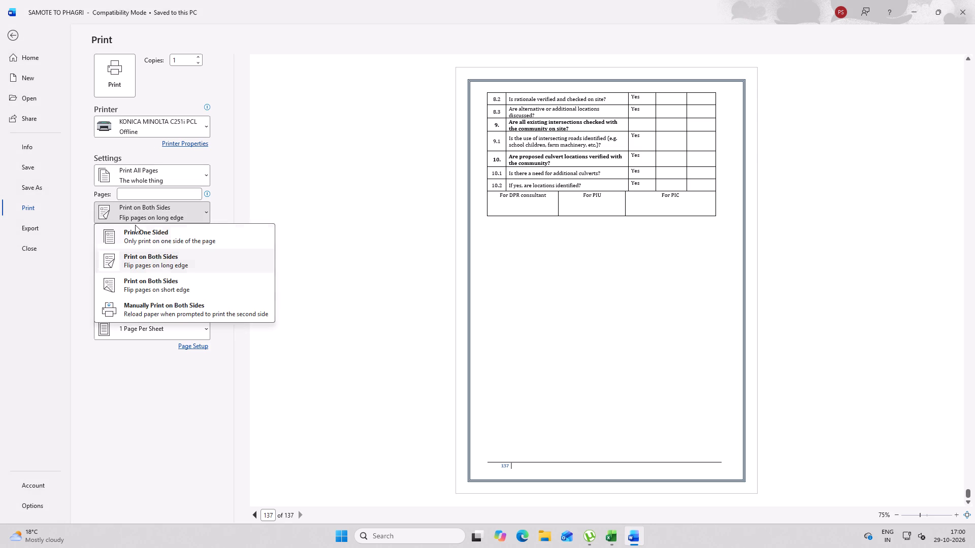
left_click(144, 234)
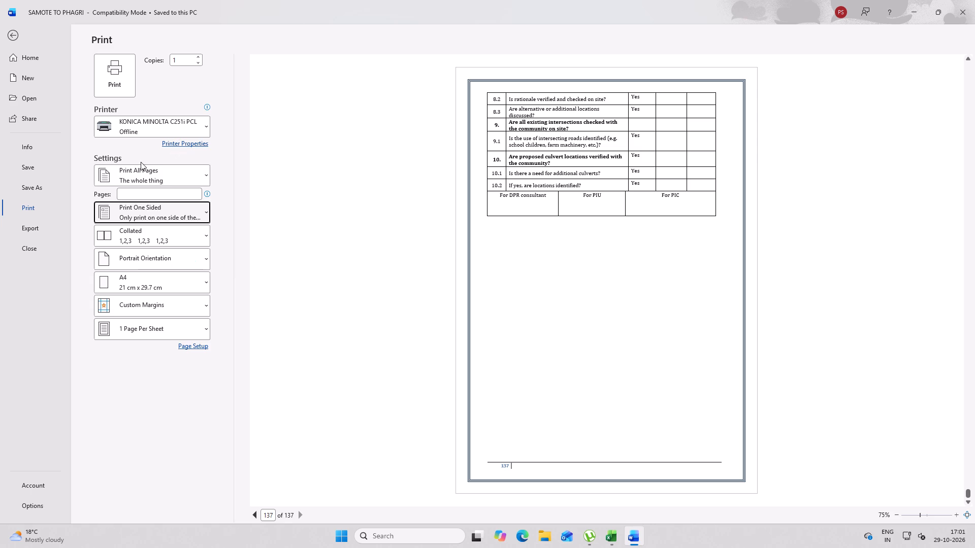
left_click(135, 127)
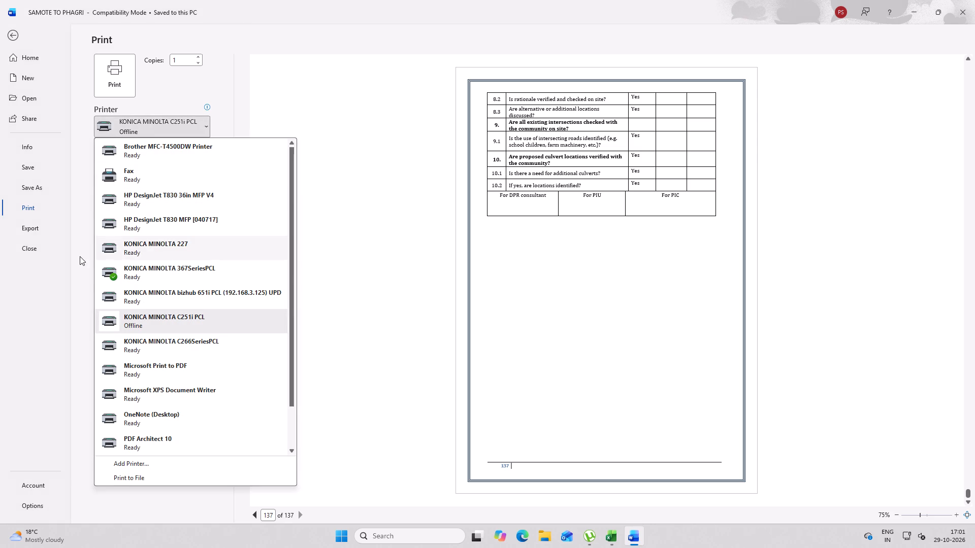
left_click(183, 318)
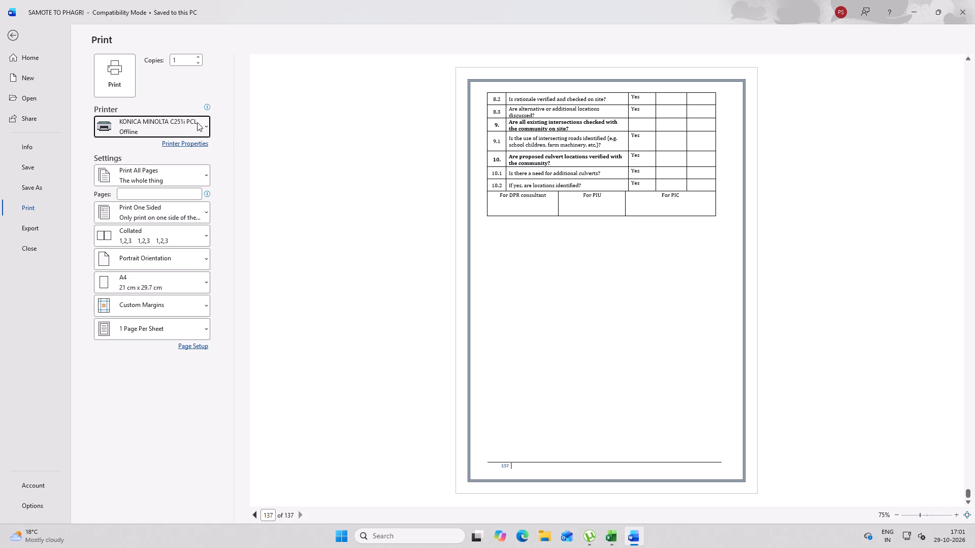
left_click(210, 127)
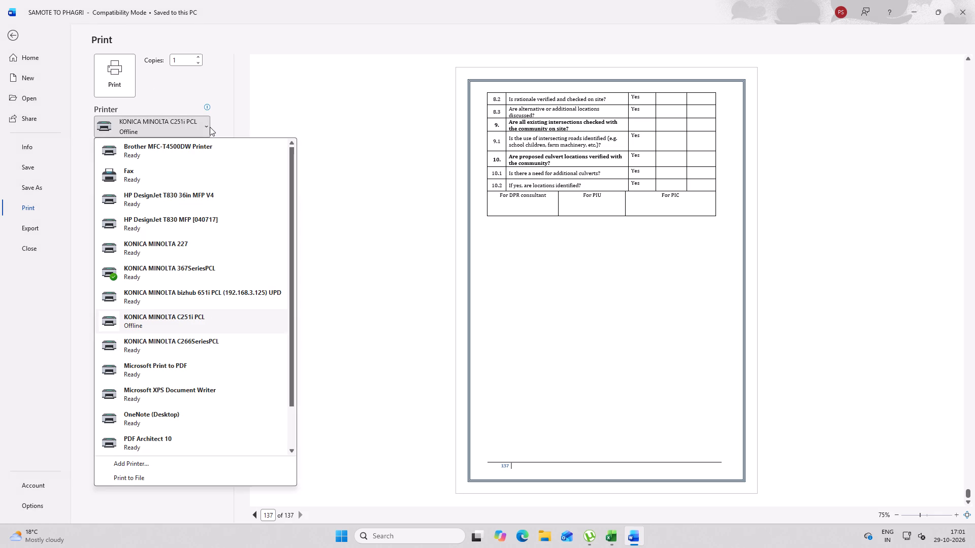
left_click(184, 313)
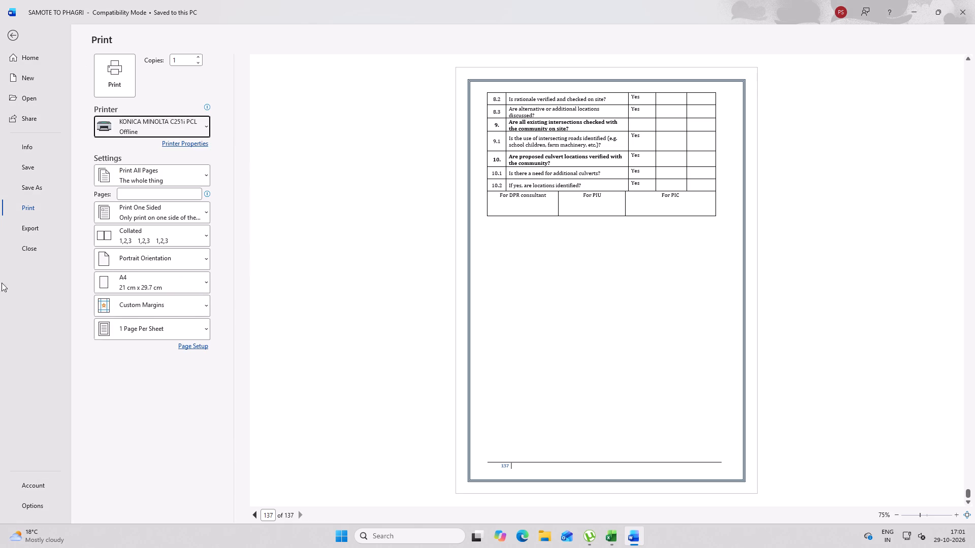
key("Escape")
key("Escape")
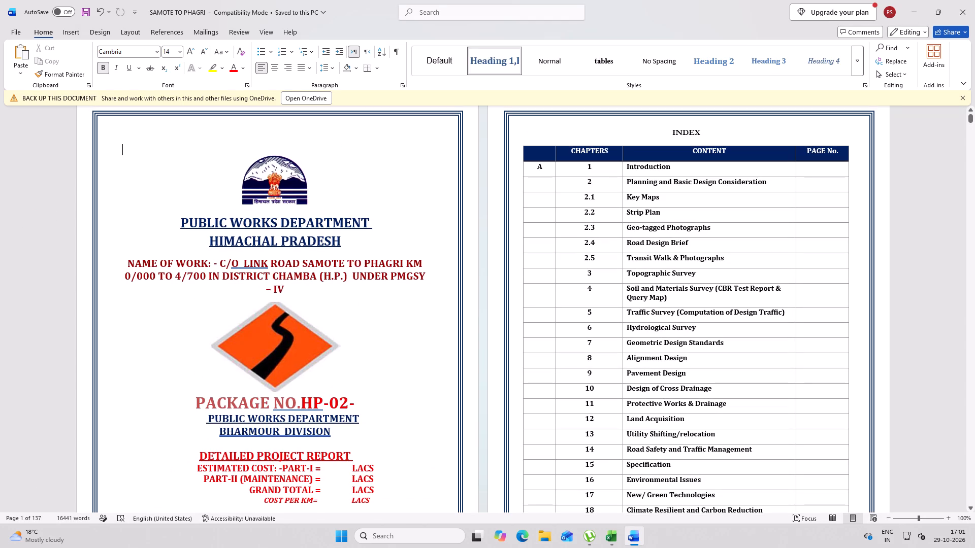
Print one copy of the whole SAMOTE TO PHAGRI document one-sided on the KONICA MINOLTA C251i PCL printer.
key("ctrl+p")
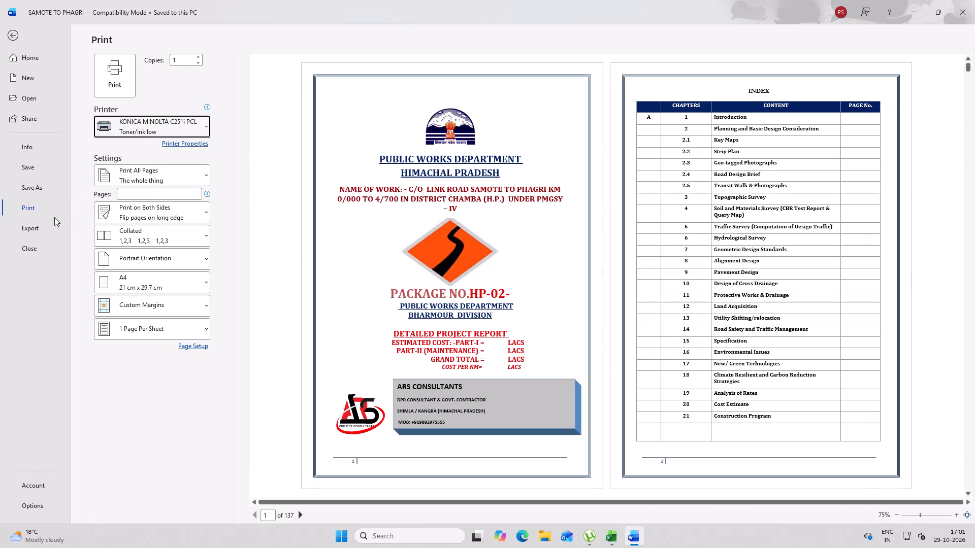
left_click(166, 215)
left_click(164, 230)
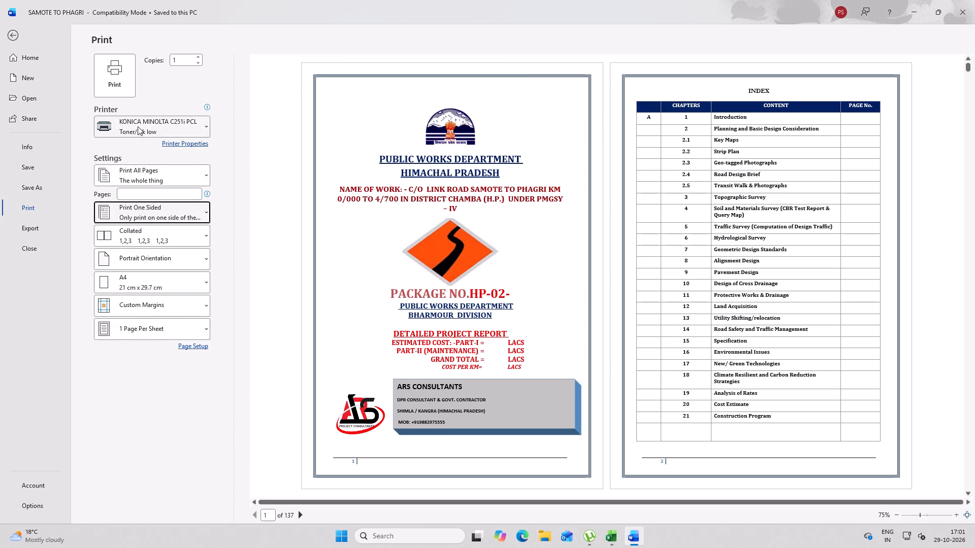
left_click(145, 120)
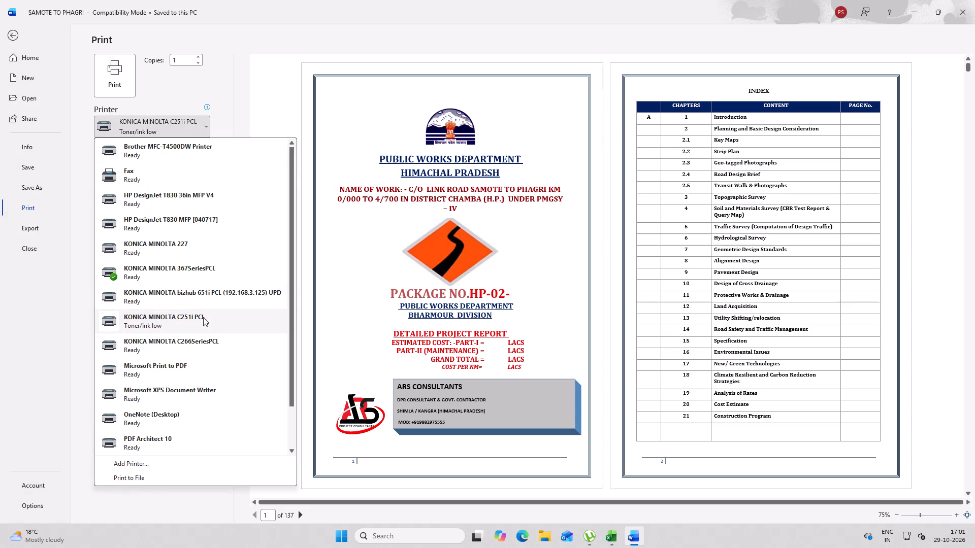
left_click(203, 317)
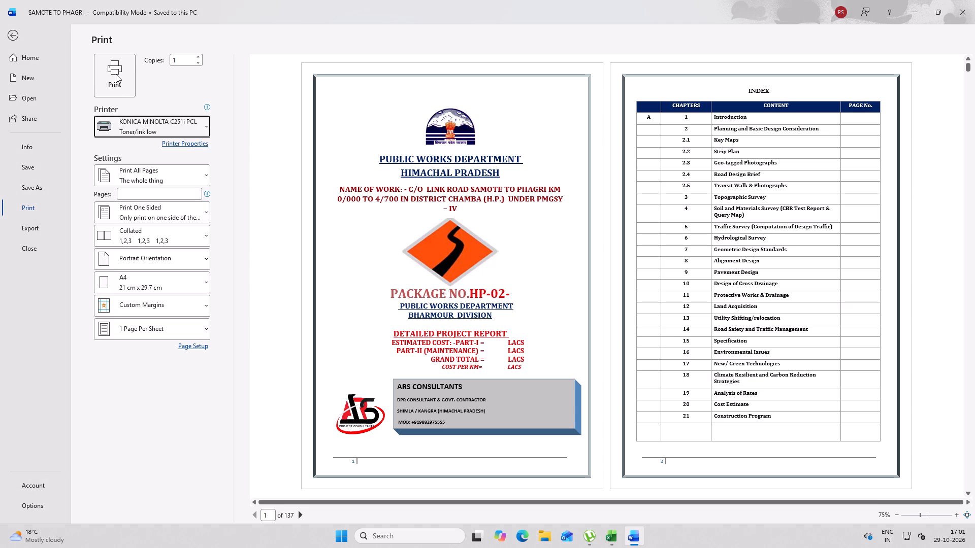
left_click(115, 74)
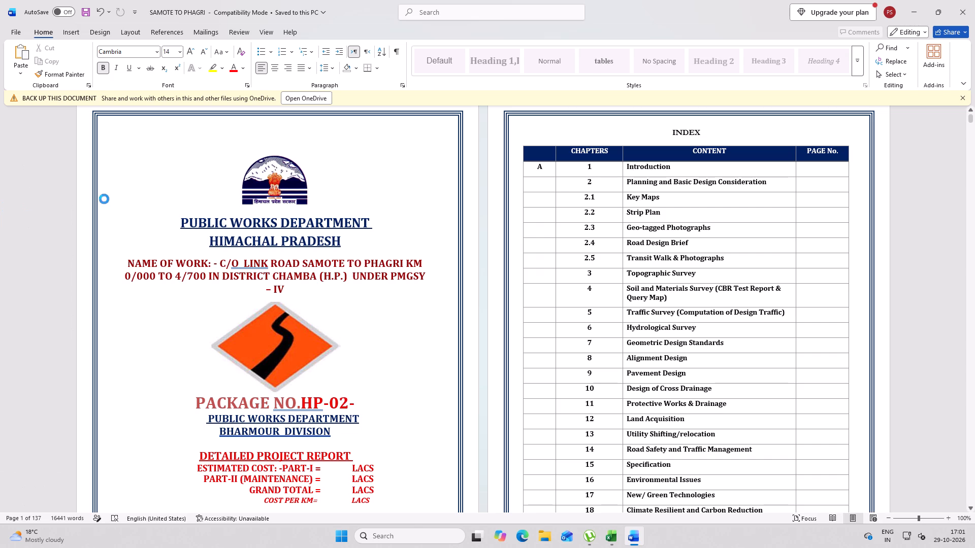
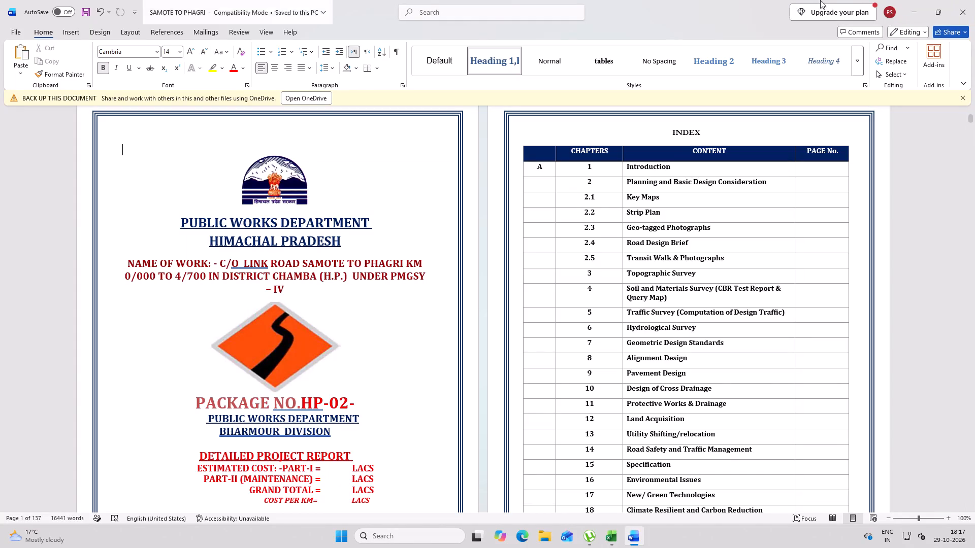
Close the SAMOTE TO PHAGRI report document and the Samote to Phagri pavement design workbook.
double_click(963, 10)
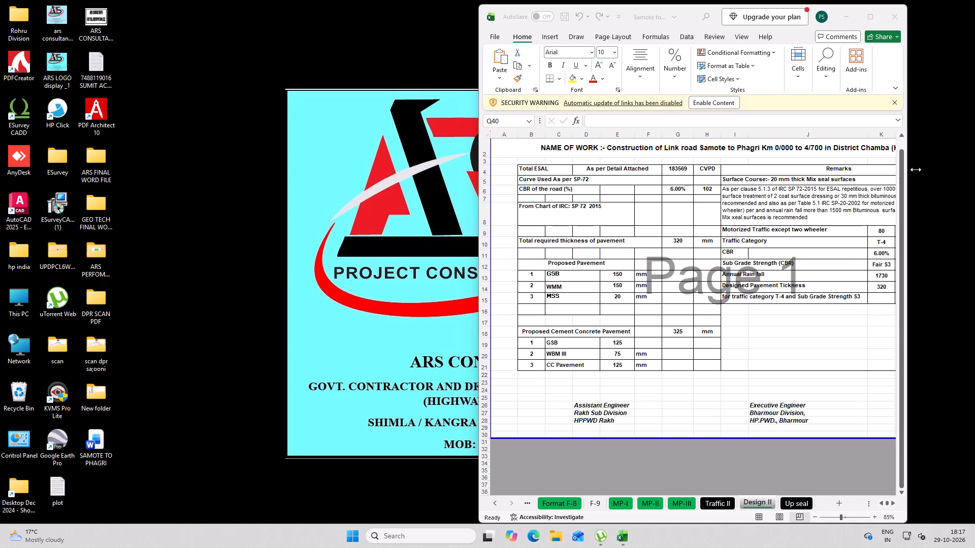
triple_click(900, 19)
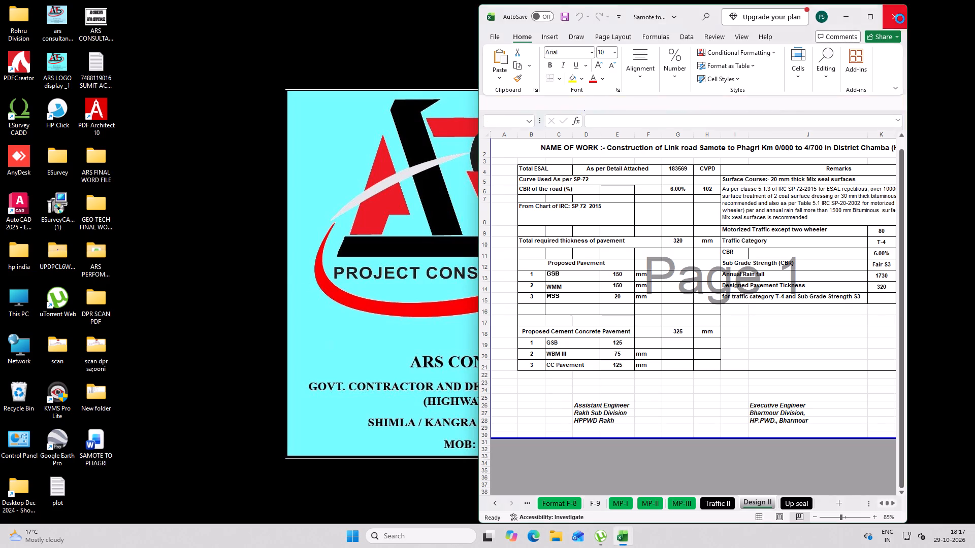
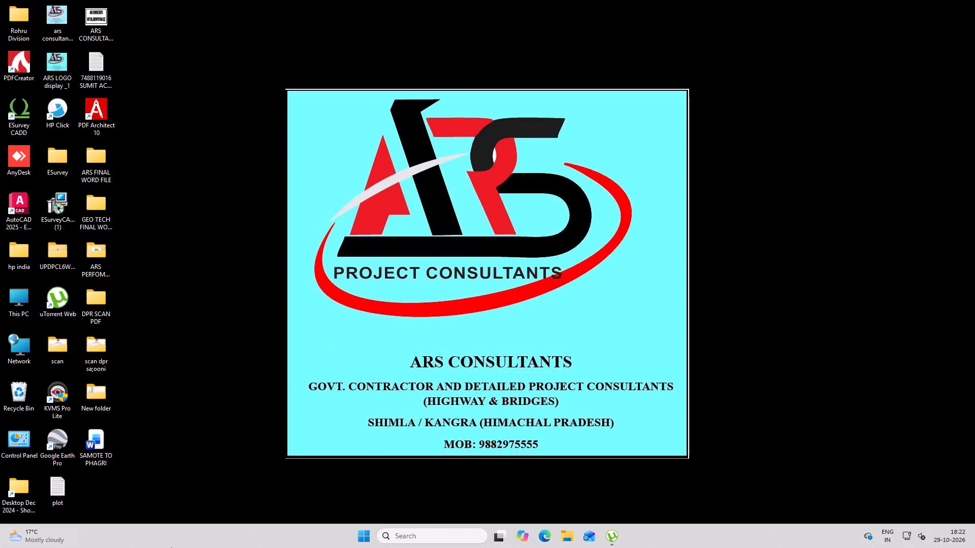
Bring up the computer's power options to shut it down.
left_click(364, 531)
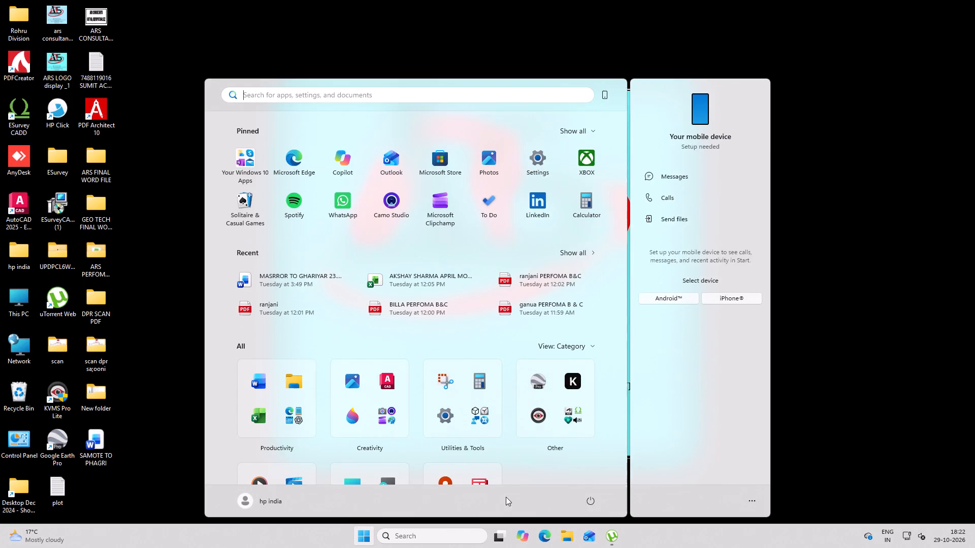
left_click(588, 496)
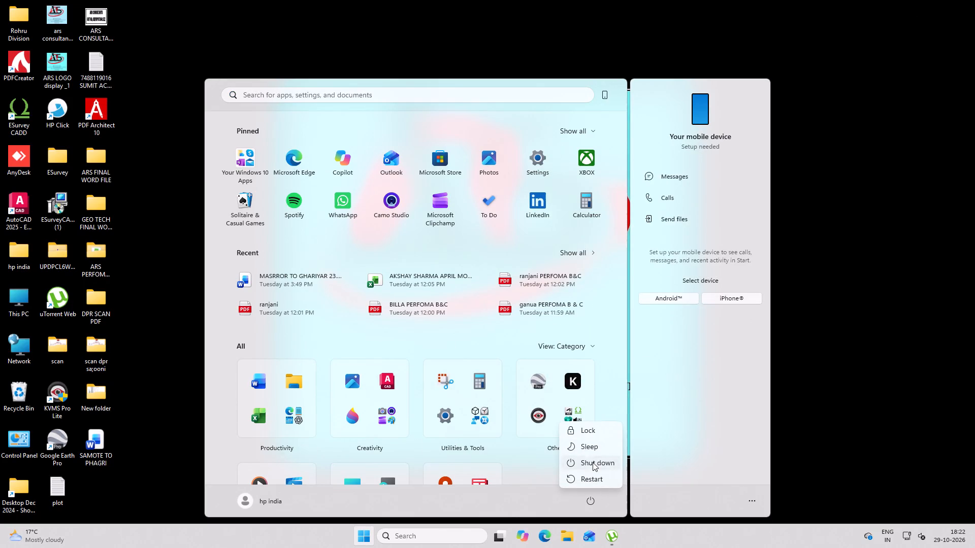